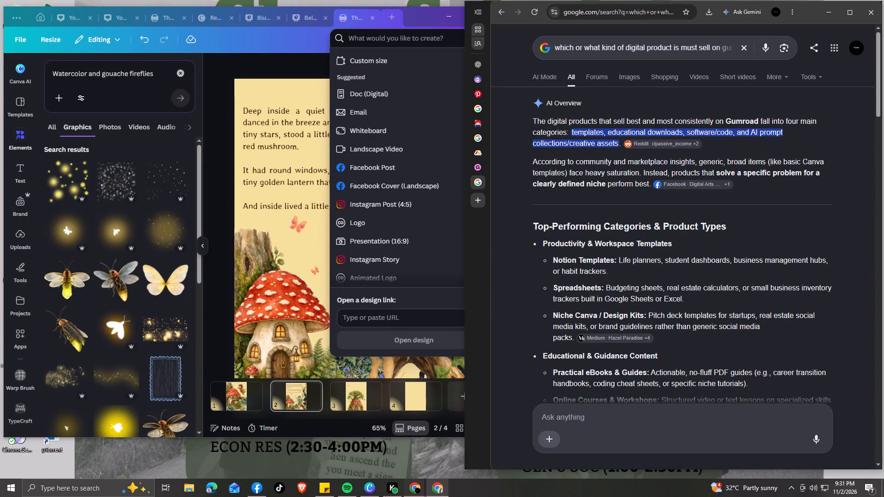
Add the glowing light-orbs graphic from the "Watercolor and gouache fireflies" results to page 3 over the tree.
click(264, 58)
click(353, 401)
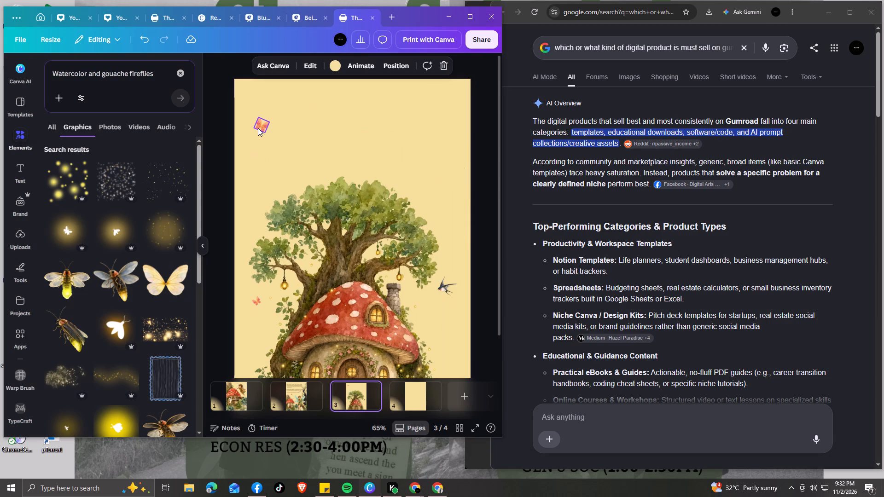
scroll(99, 292, down, 7)
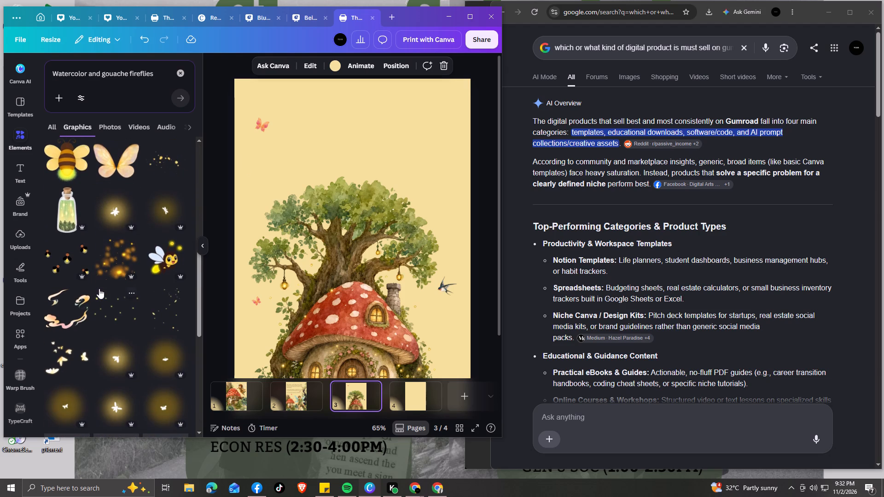
scroll(99, 289, down, 1)
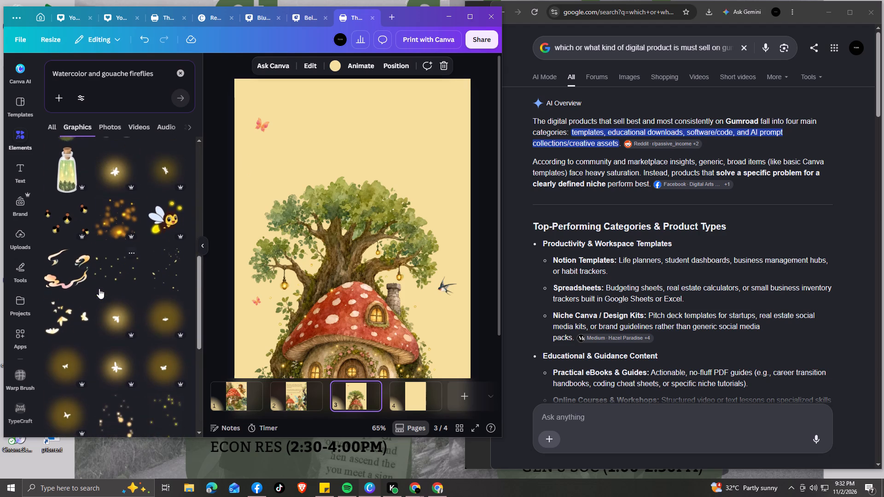
scroll(99, 289, down, 3)
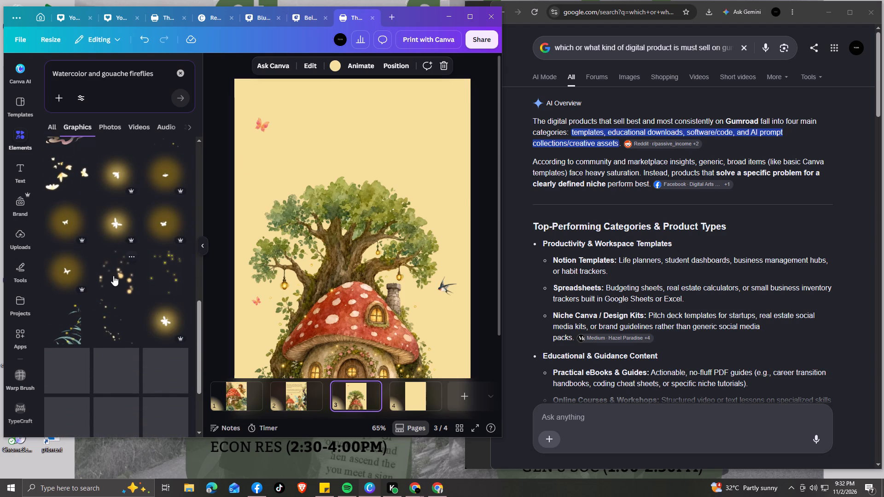
click(113, 276)
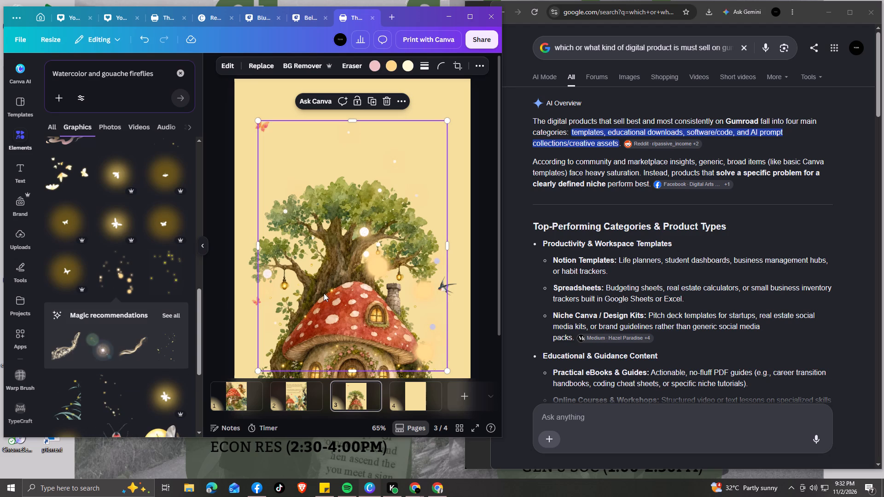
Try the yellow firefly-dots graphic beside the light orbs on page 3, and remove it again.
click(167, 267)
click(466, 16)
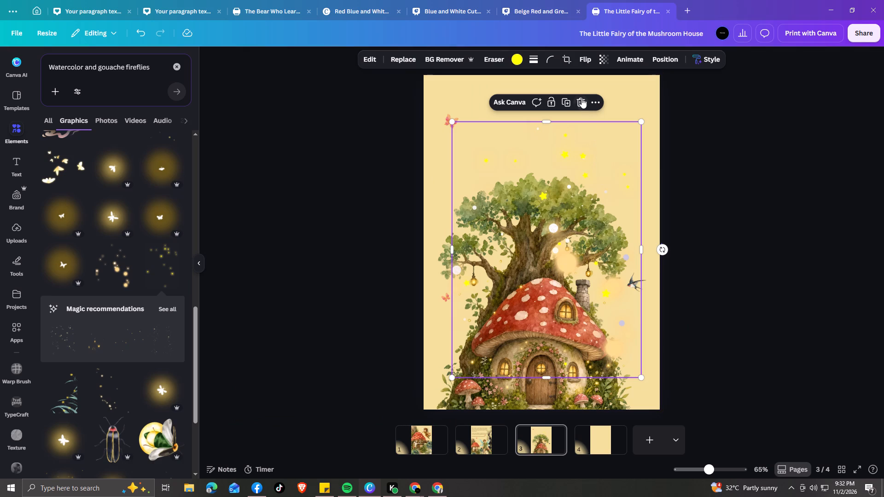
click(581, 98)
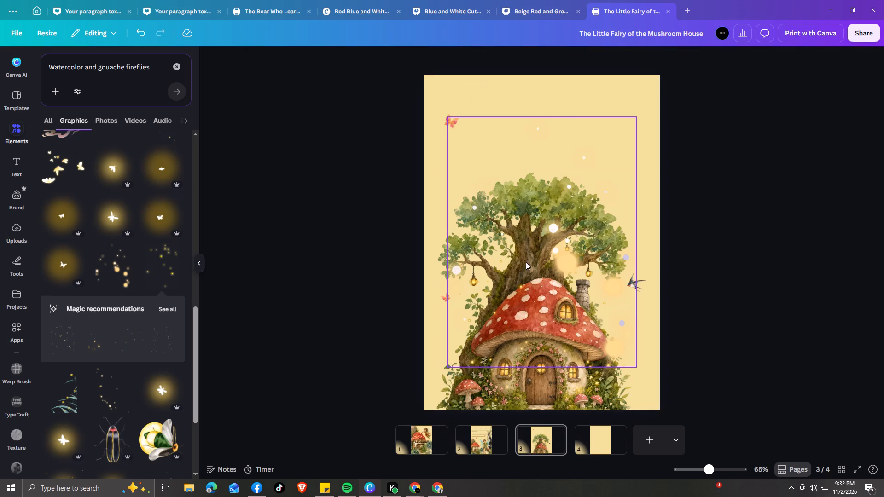
Copy the glowing light-orbs graphic on page 3.
click(552, 190)
key(ctrl+c)
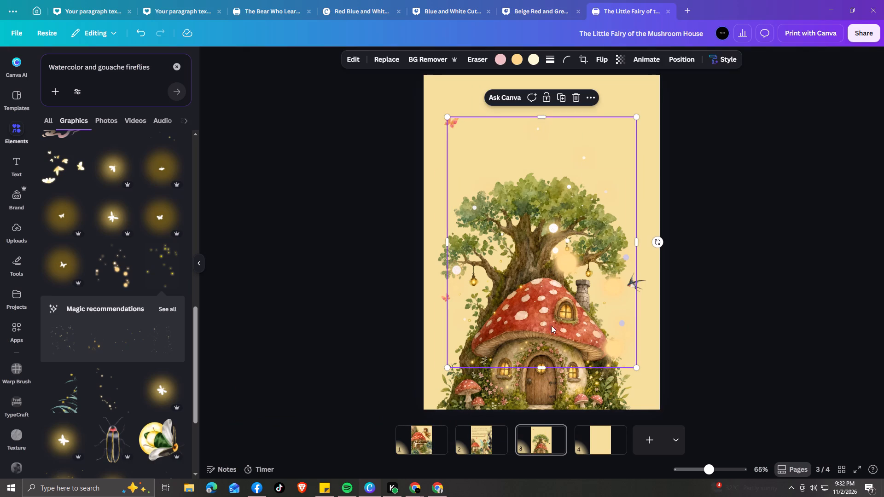
Delete the large butterfly below the story text on page 2.
click(491, 437)
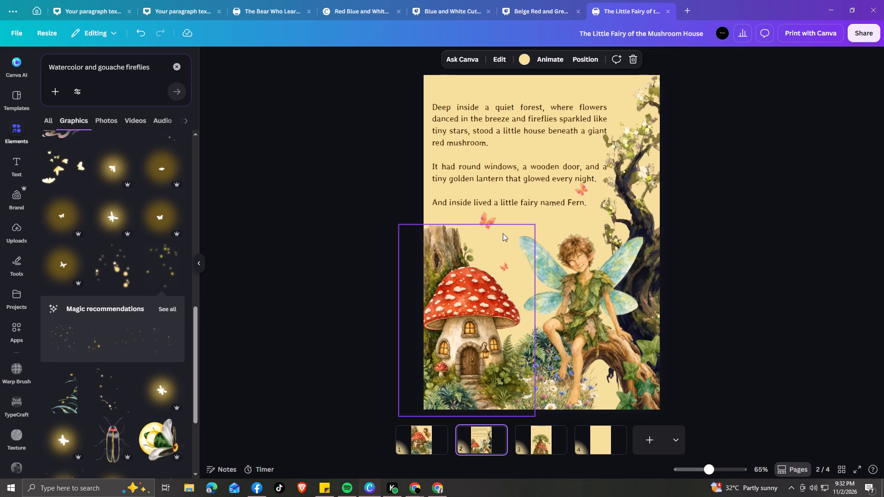
click(489, 220)
key(BackSpace)
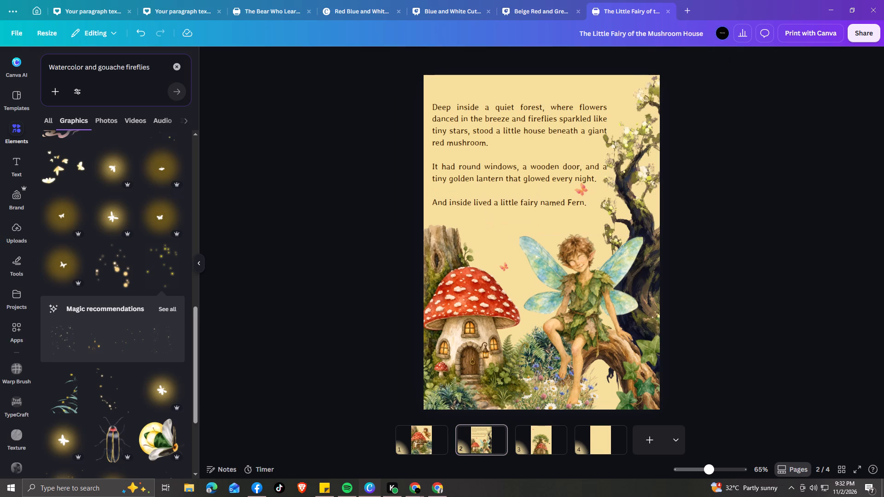
Paste the light-orbs graphic onto page 2 and move its layer directly below the mushroom house layer.
key(ctrl+v)
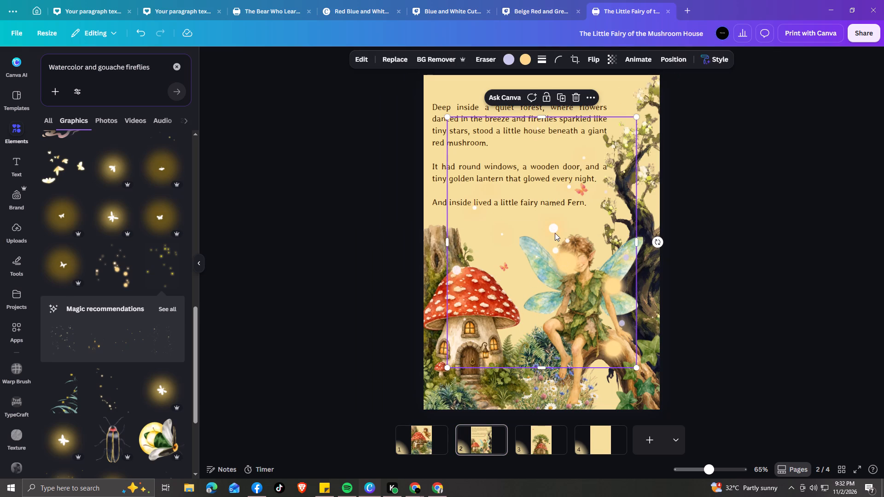
drag(552, 228, 565, 231)
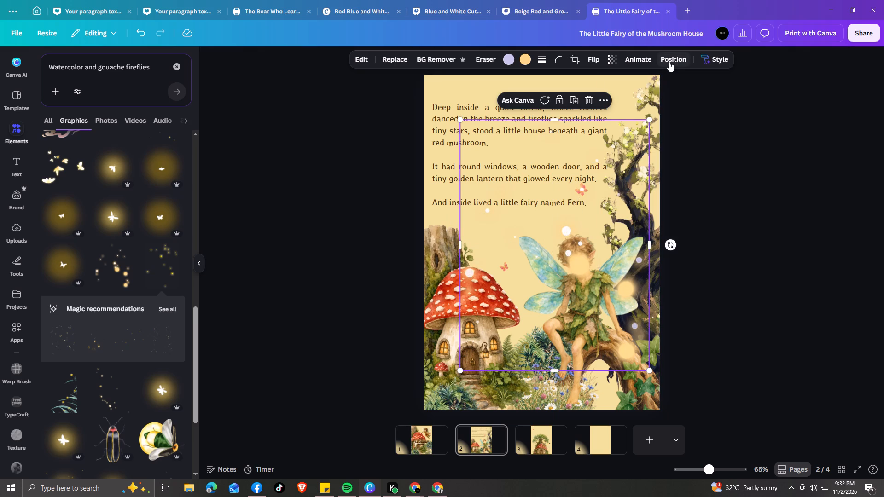
click(669, 62)
click(160, 75)
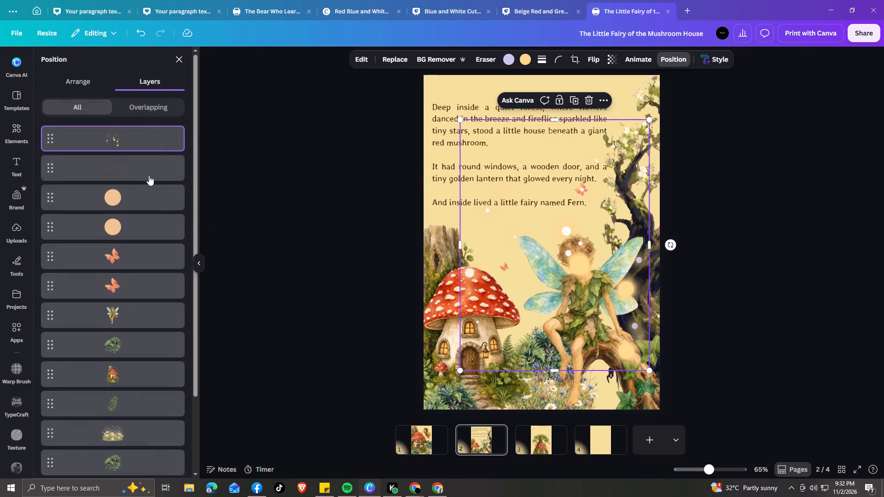
click(128, 139)
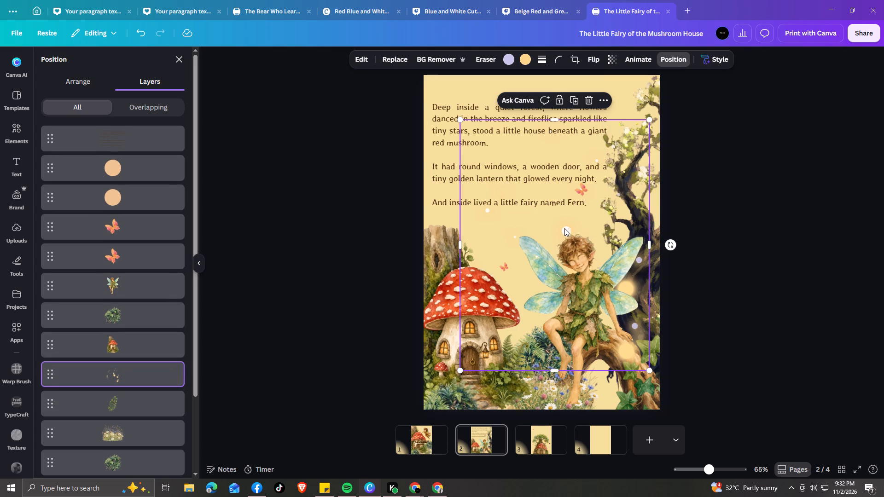
Move the light-orbs graphic on page 2 up behind the story text, above the mushroom house and fairy.
drag(562, 227, 539, 200)
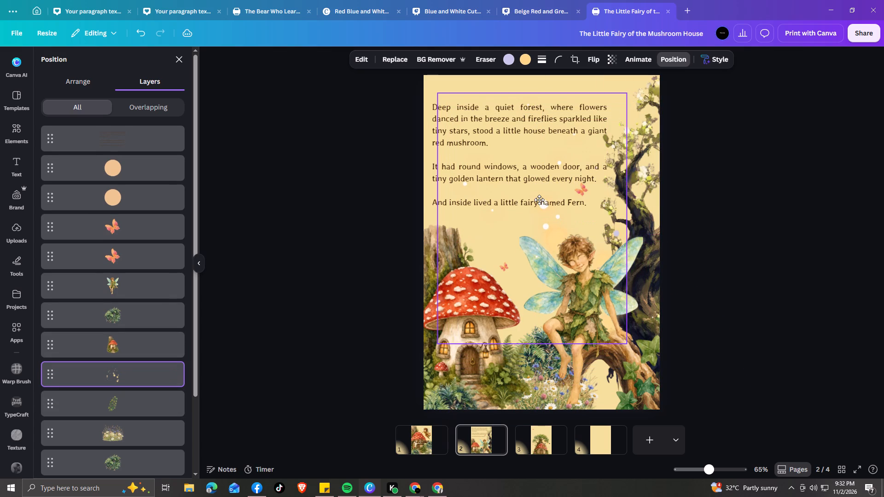
drag(539, 200, 539, 195)
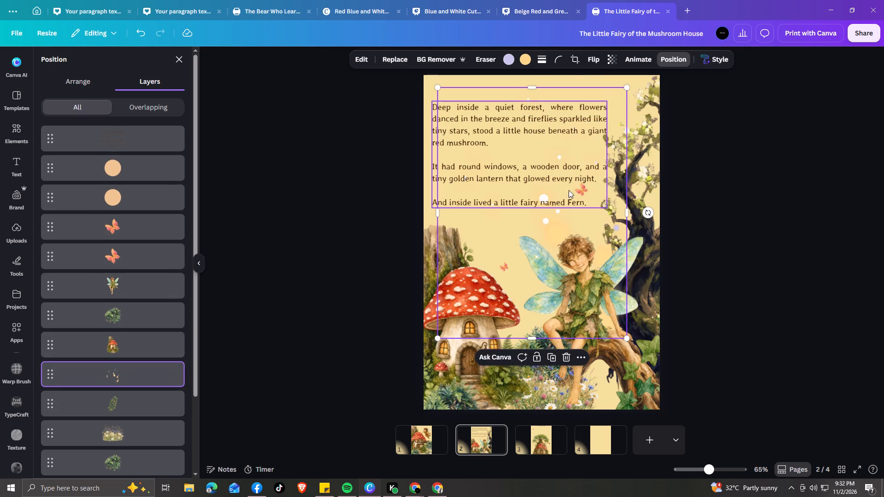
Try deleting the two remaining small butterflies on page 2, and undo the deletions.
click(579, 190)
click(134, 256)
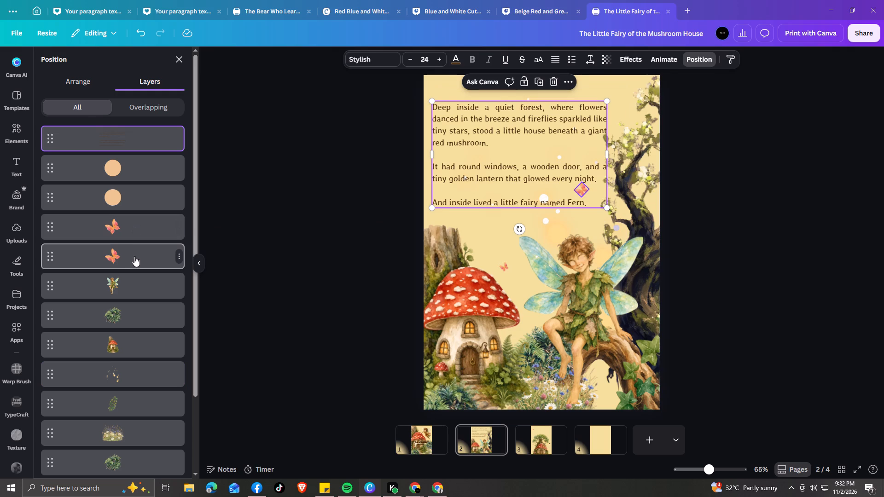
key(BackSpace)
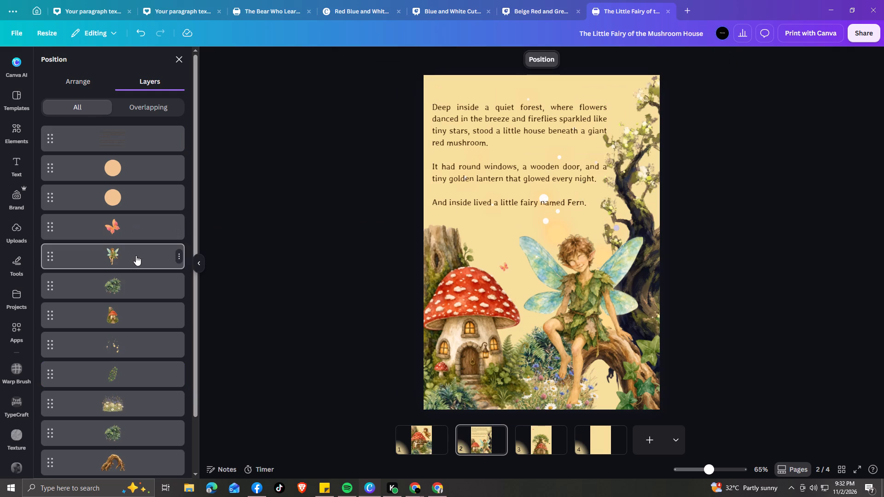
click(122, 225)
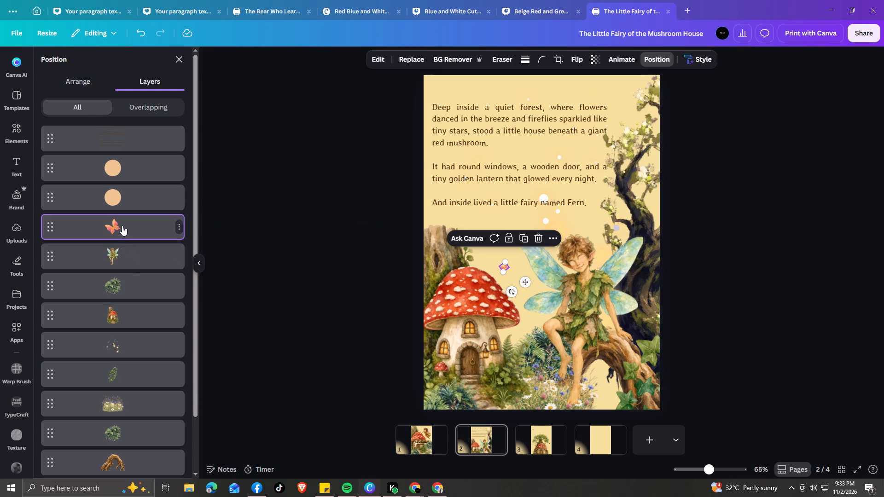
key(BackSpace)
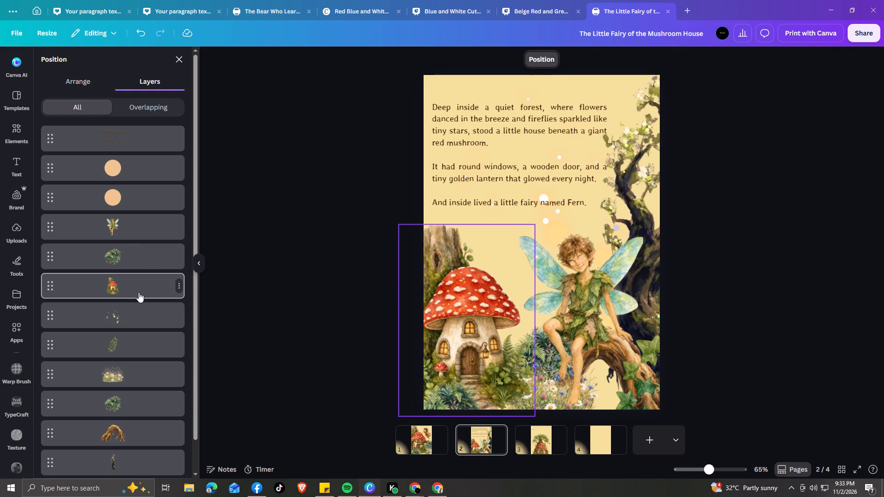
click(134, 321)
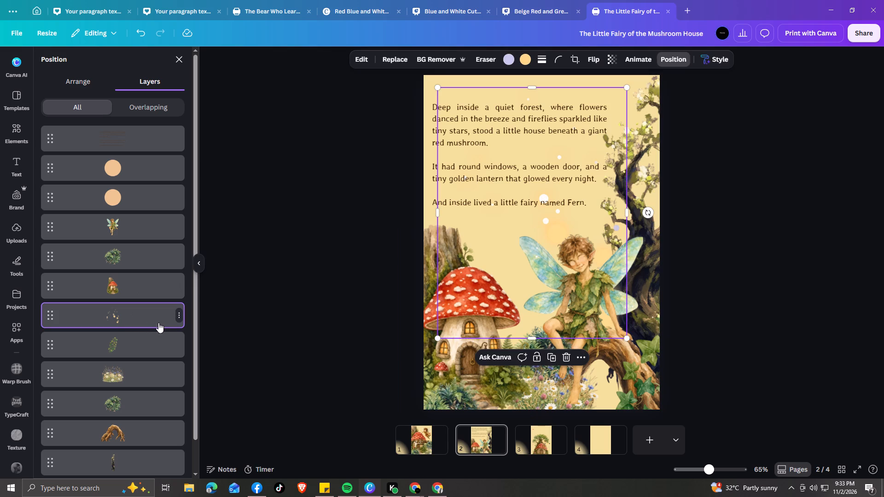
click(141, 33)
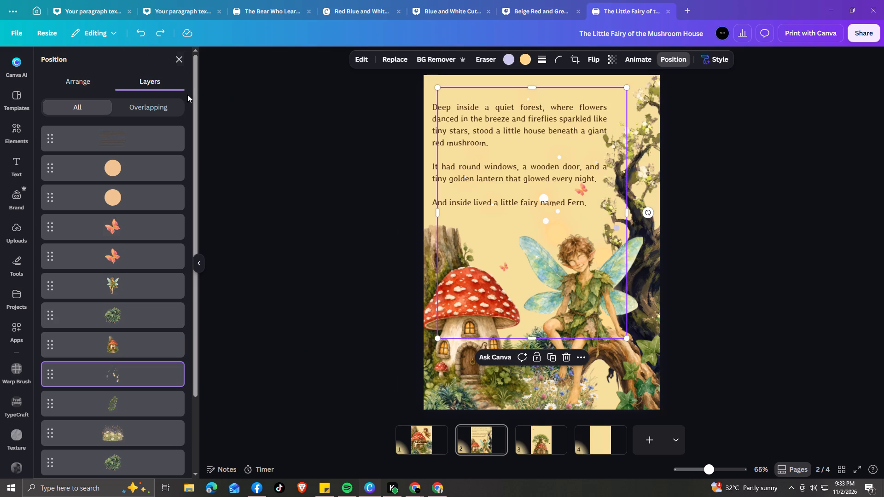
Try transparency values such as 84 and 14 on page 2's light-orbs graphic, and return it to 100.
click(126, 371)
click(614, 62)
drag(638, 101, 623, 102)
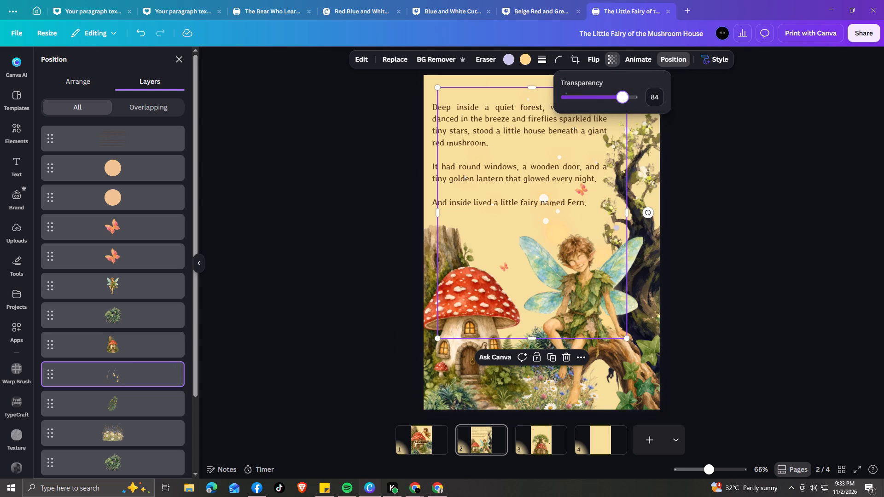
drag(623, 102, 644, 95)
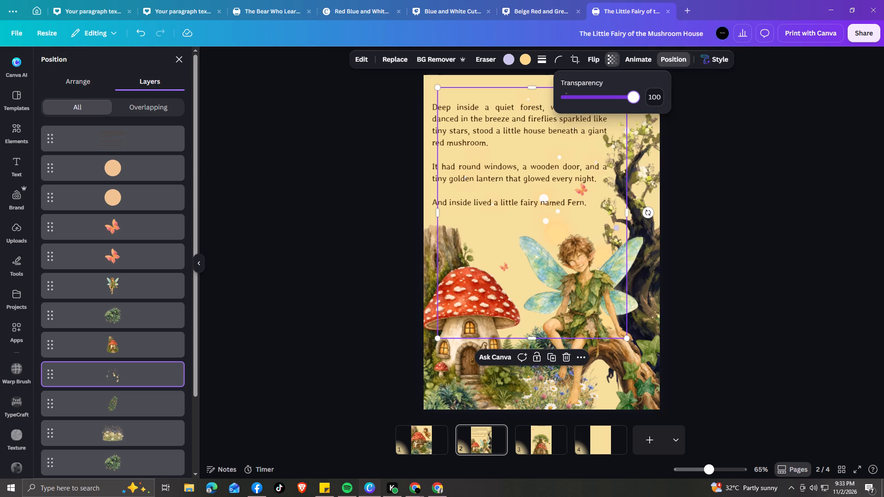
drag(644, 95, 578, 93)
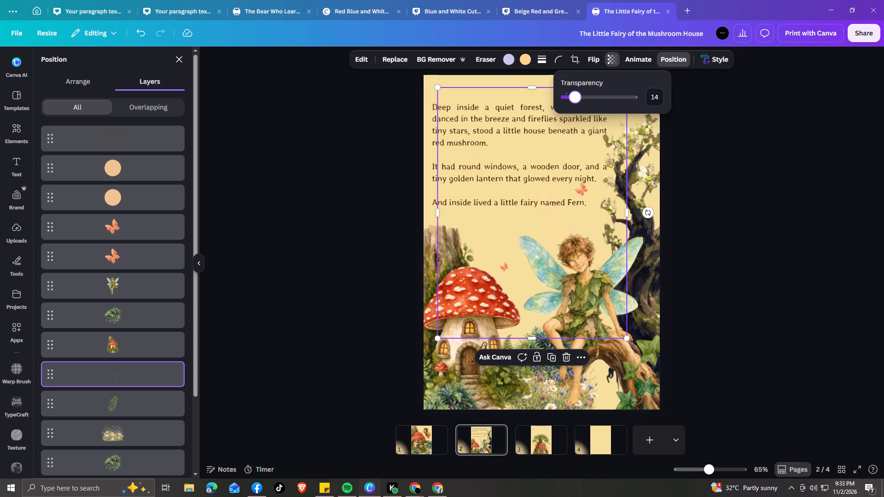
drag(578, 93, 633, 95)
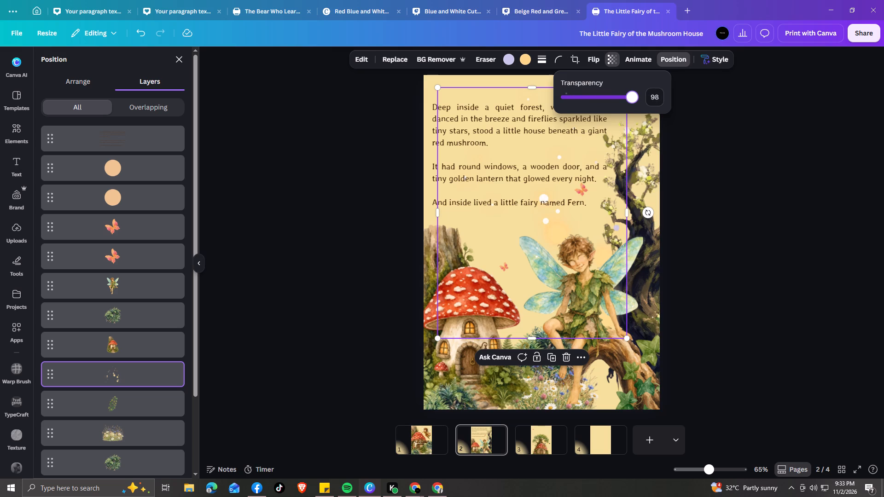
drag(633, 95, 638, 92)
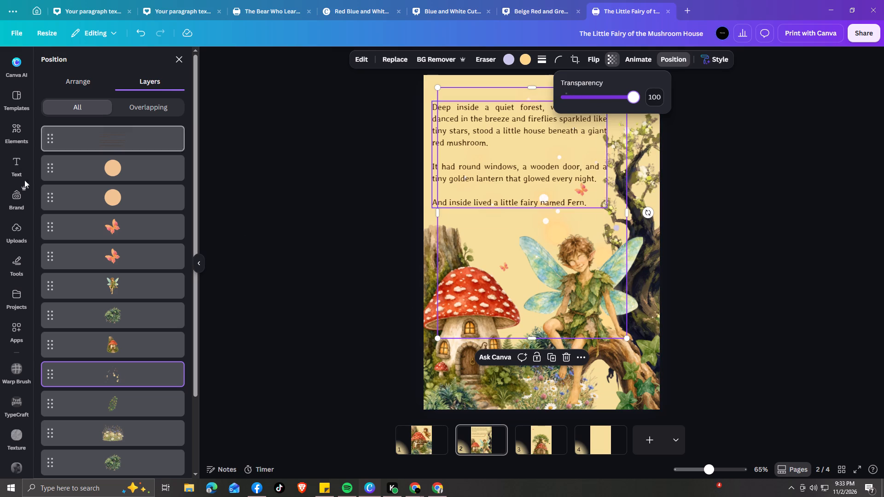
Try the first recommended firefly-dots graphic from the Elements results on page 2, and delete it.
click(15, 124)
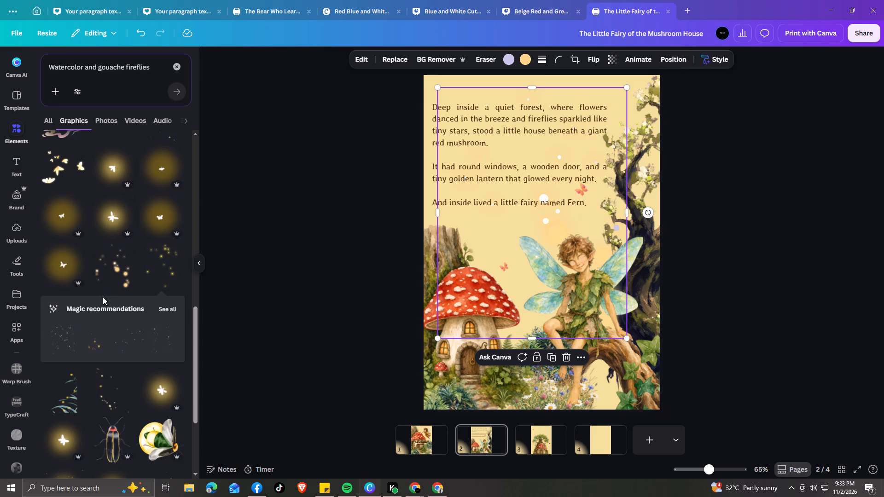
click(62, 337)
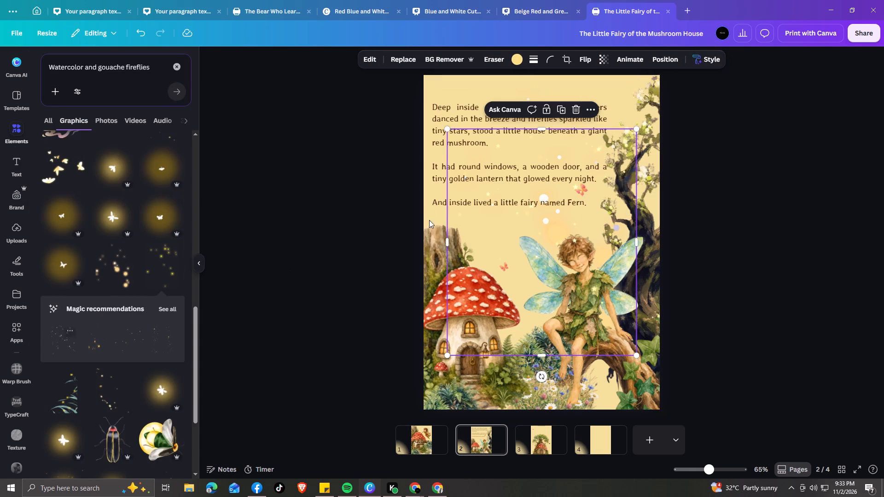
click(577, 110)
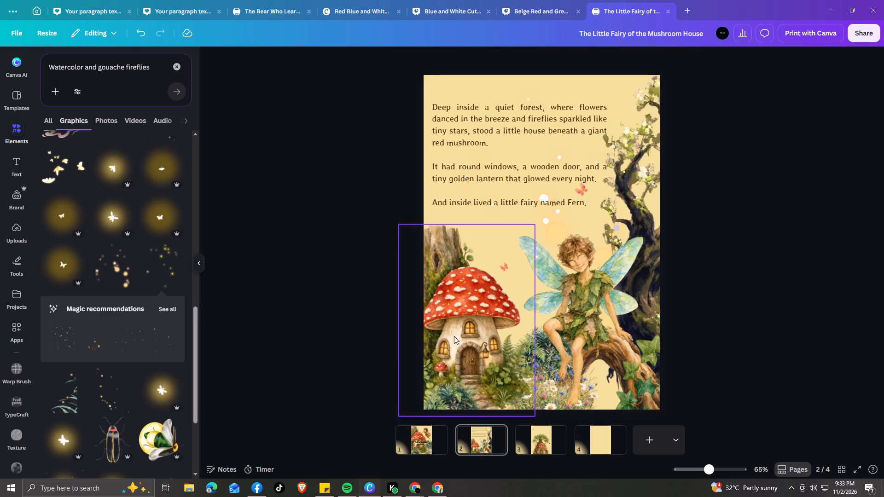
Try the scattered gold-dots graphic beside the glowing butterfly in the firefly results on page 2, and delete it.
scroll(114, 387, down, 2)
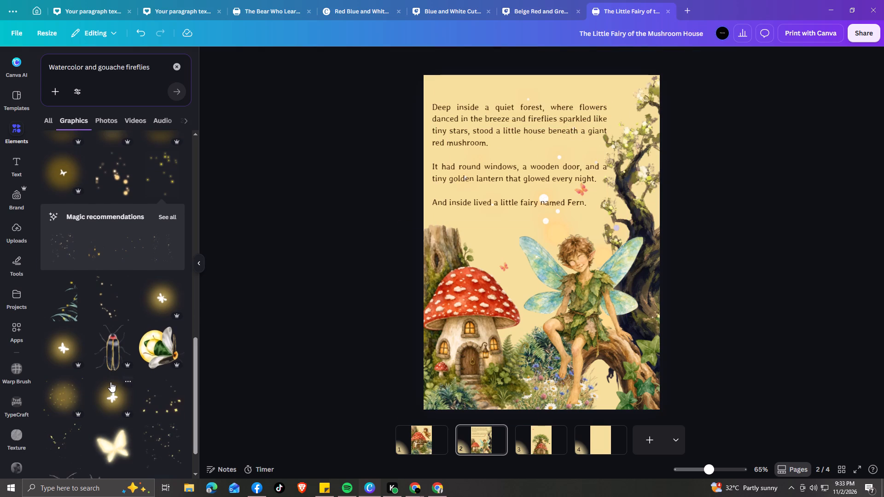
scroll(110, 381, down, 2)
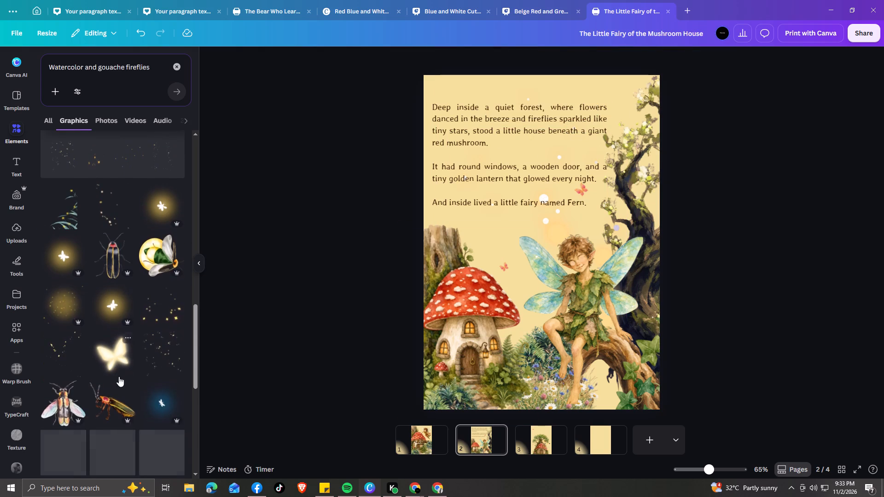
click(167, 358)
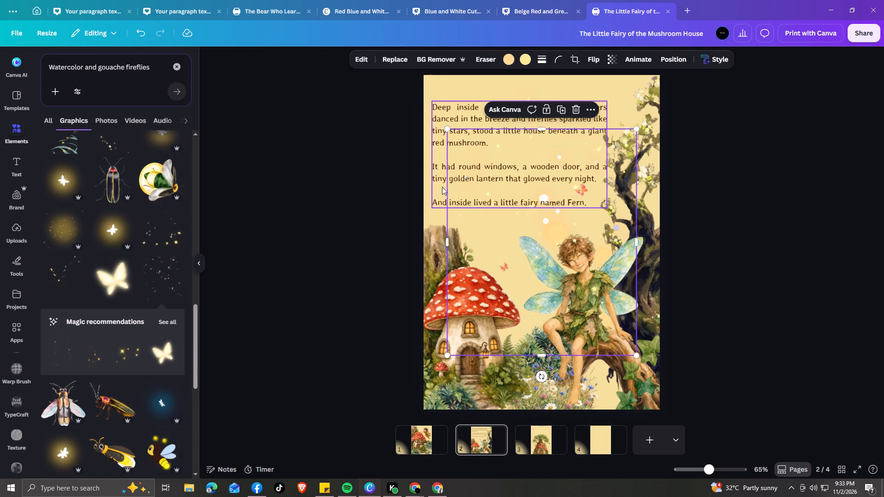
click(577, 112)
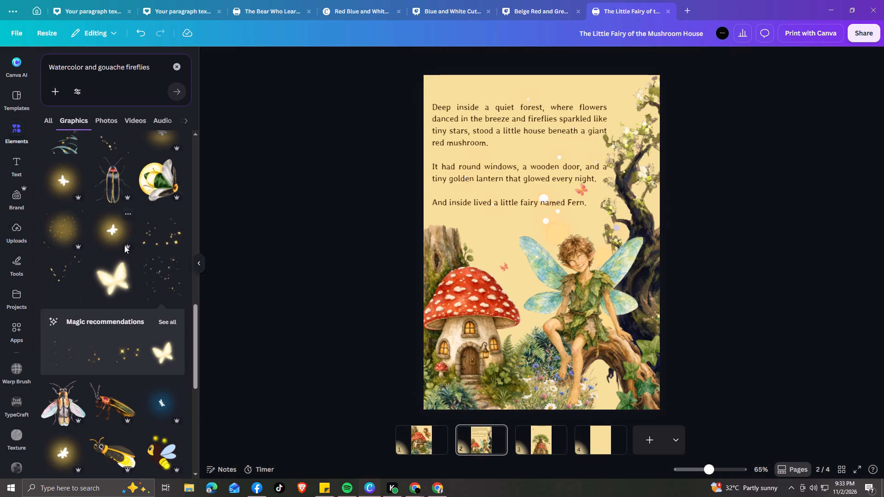
Look through the firefly graphics results for another scattered-lights graphic for page 2.
scroll(122, 241, up, 1)
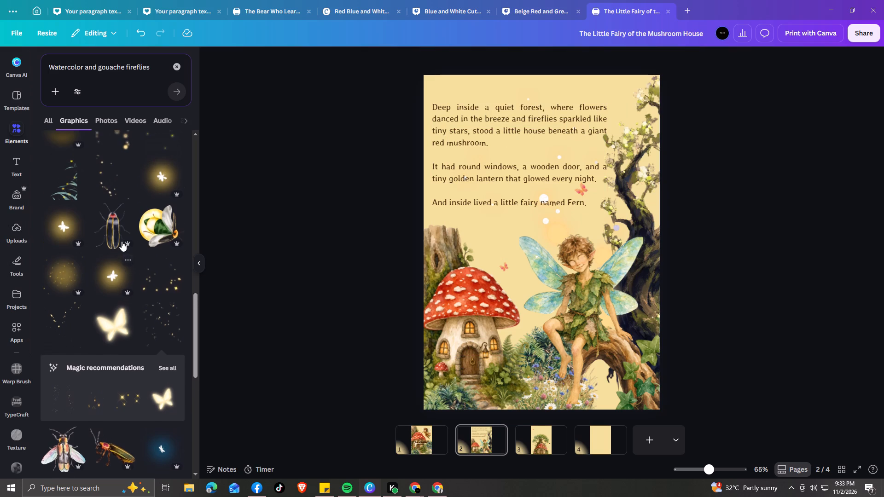
scroll(122, 241, up, 2)
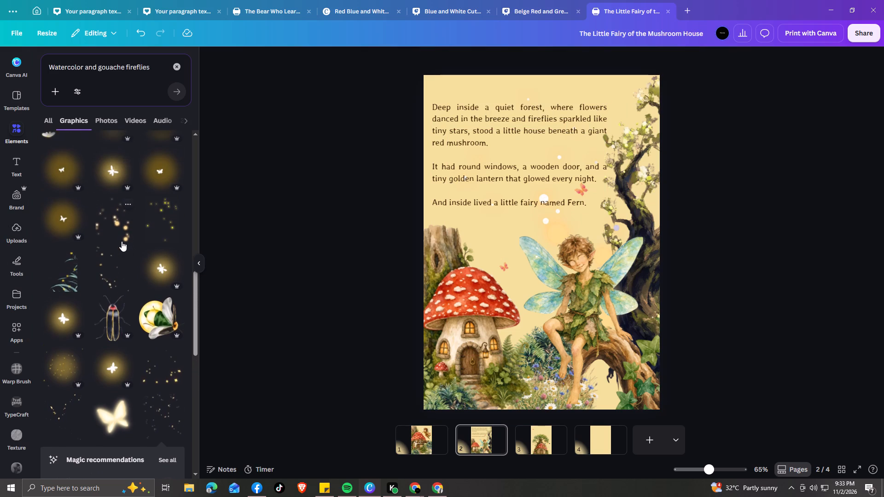
scroll(121, 241, up, 4)
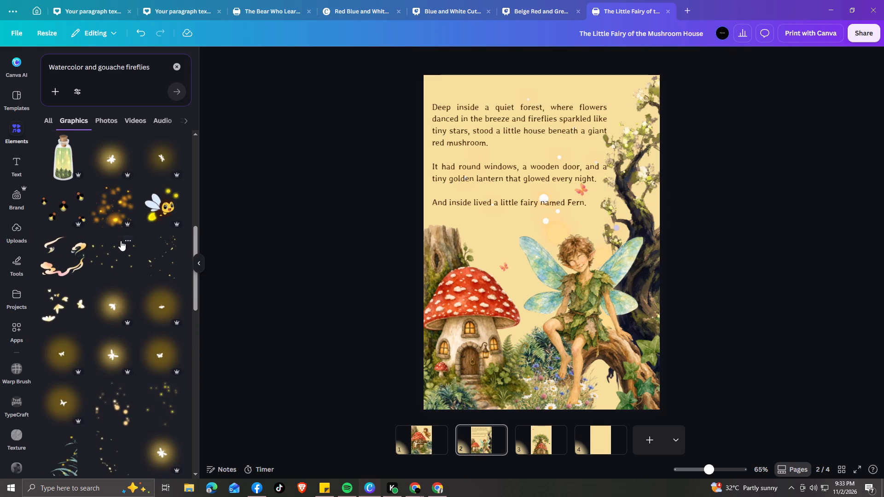
scroll(121, 241, up, 5)
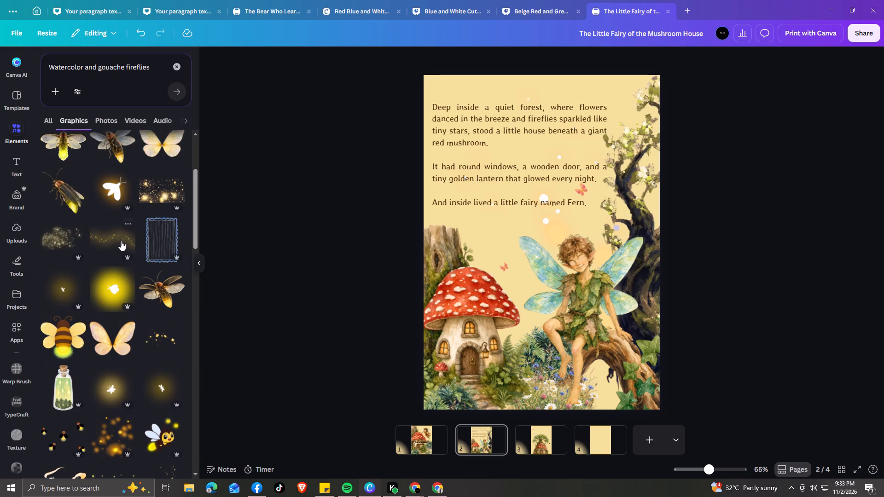
scroll(121, 241, up, 4)
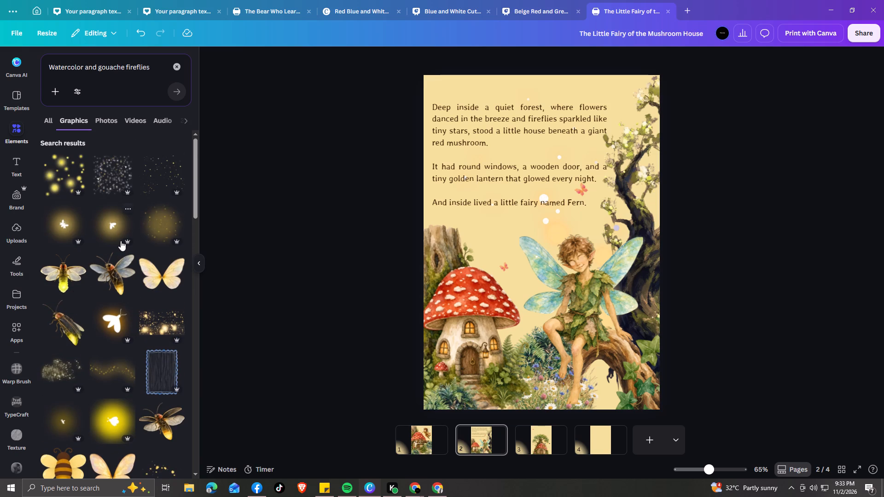
scroll(120, 239, down, 8)
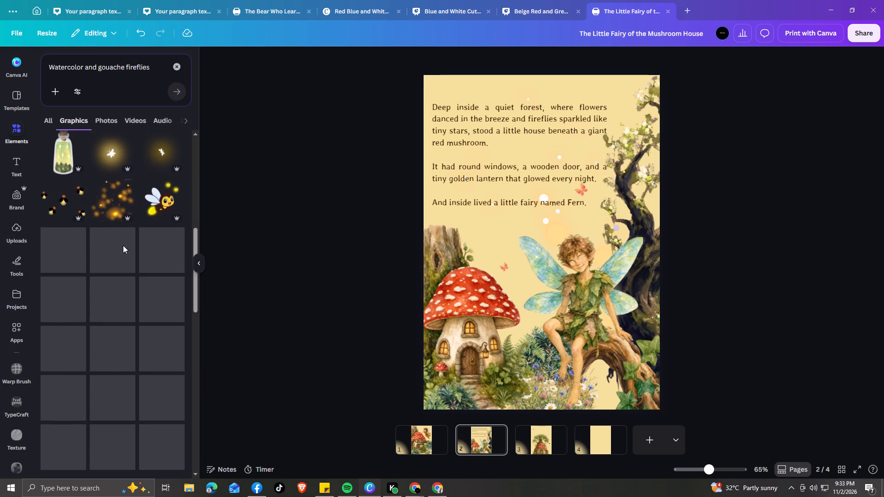
scroll(121, 243, down, 4)
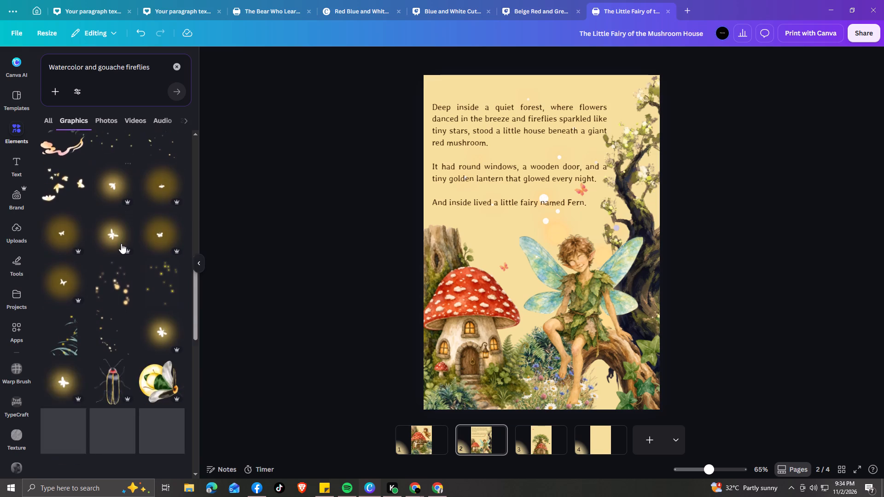
scroll(121, 243, down, 1)
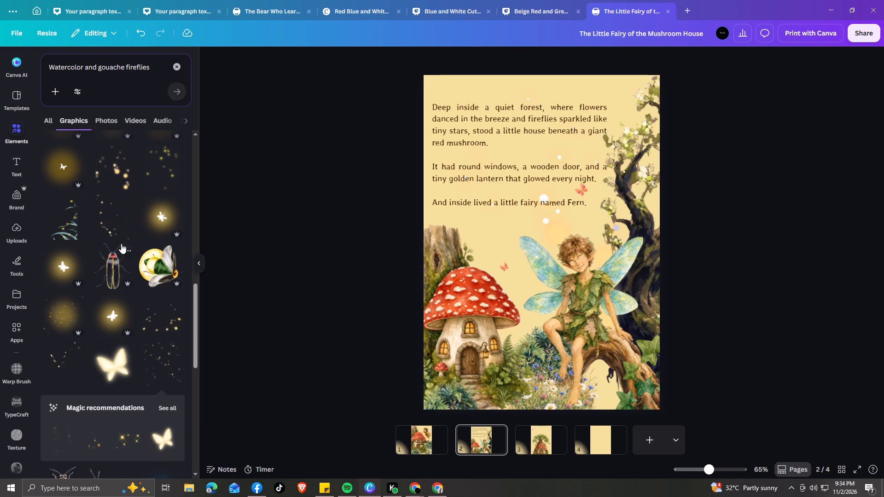
scroll(121, 243, down, 6)
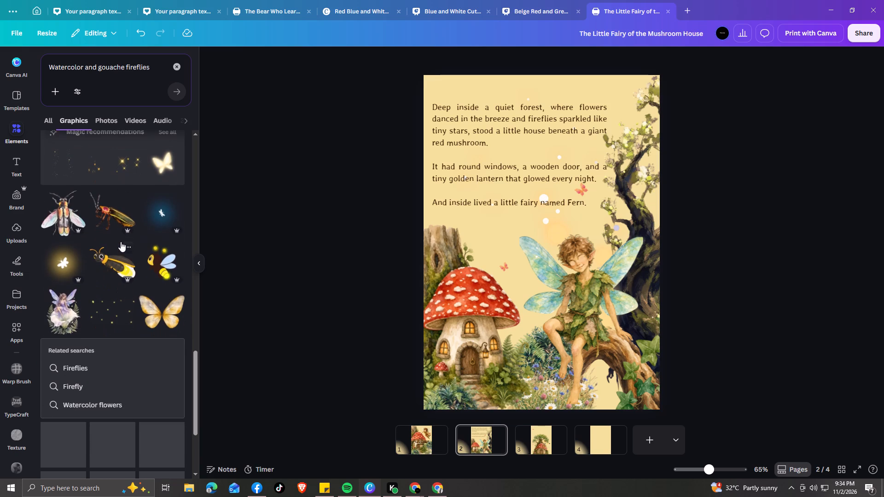
scroll(121, 241, down, 3)
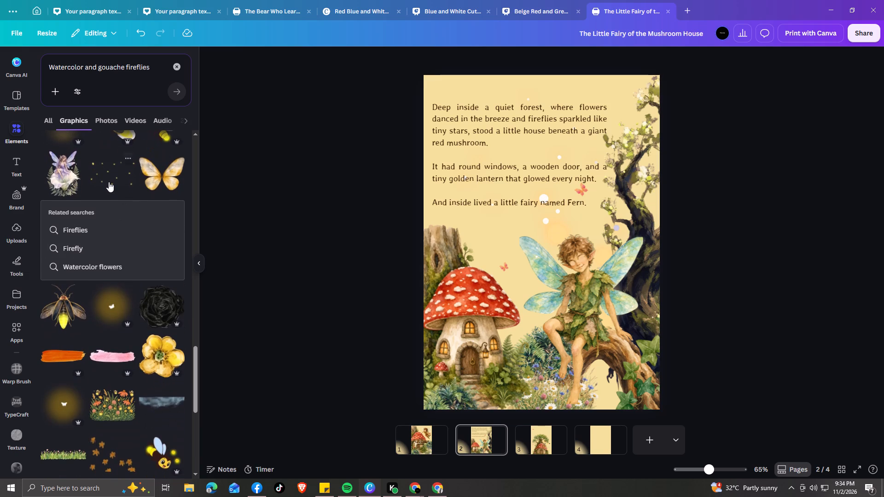
Add the scattered yellow-dots graphic beside the flower fairy to page 2, resize it, and place it over the story text above the mushroom house.
click(109, 182)
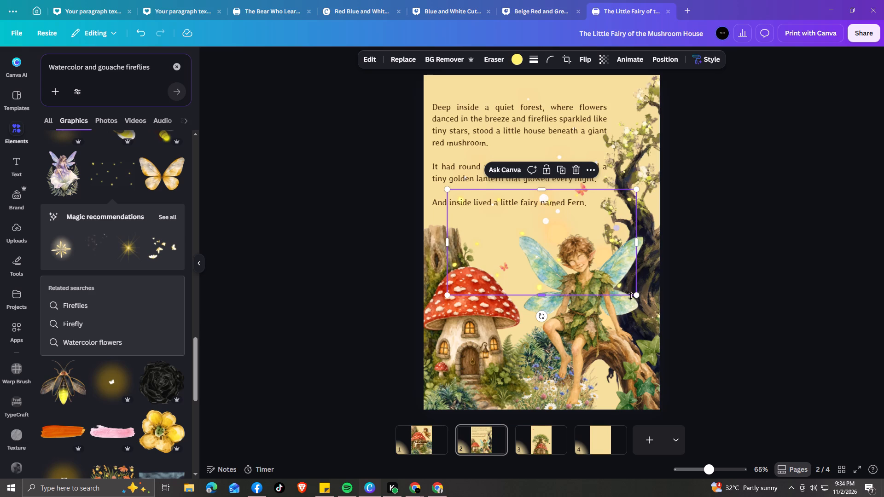
drag(637, 295, 659, 305)
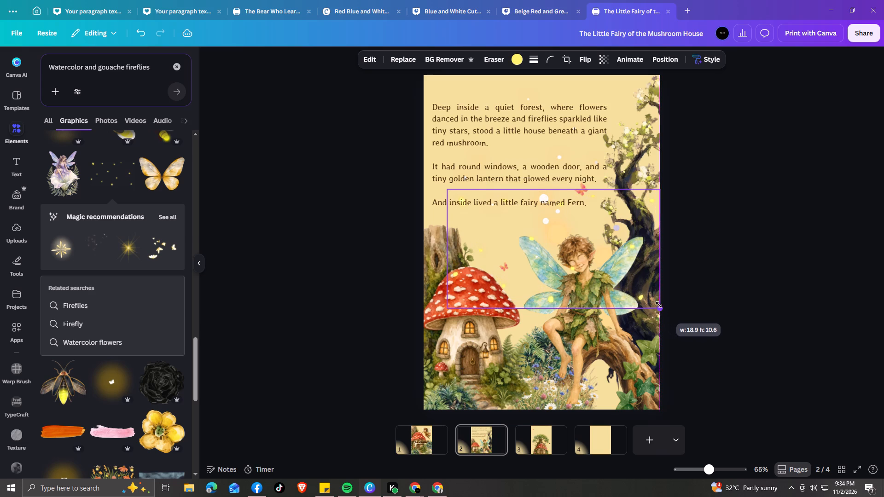
drag(659, 305, 608, 273)
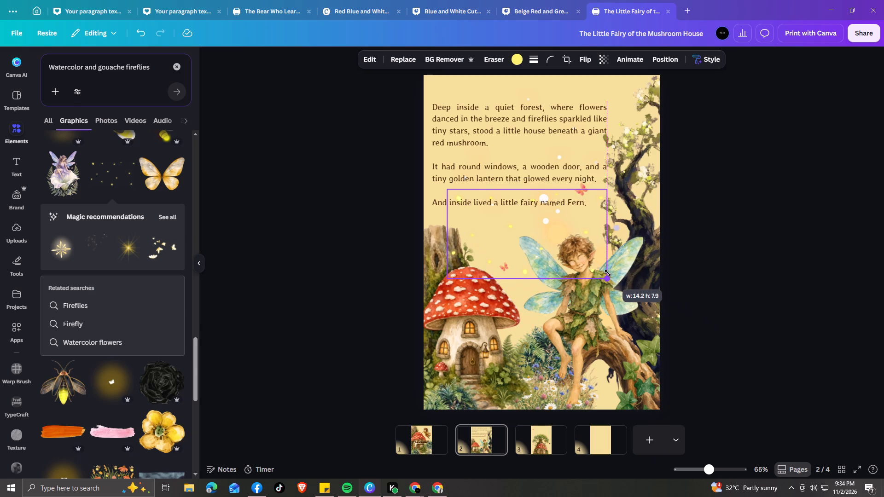
drag(608, 273, 616, 279)
drag(513, 273, 512, 208)
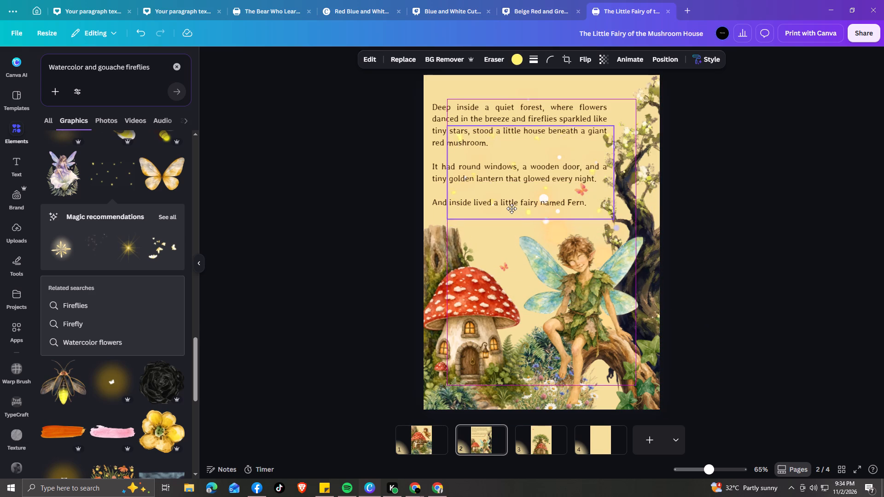
drag(512, 208, 504, 211)
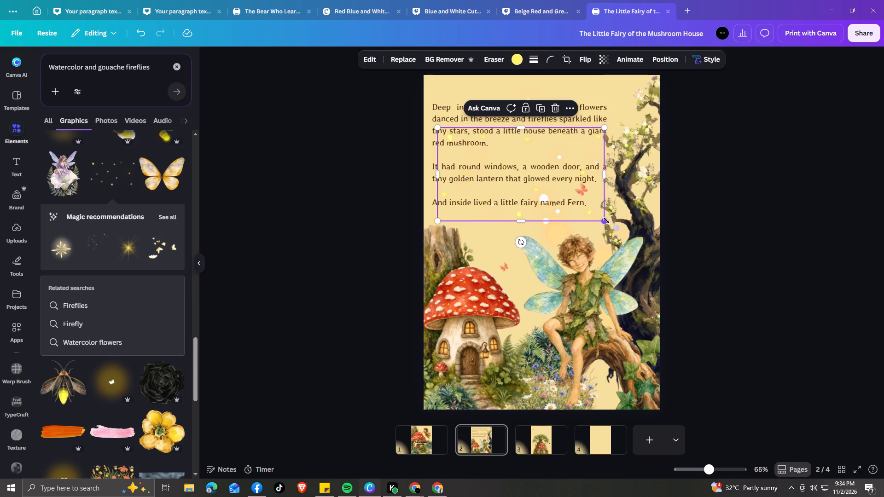
drag(607, 220, 626, 238)
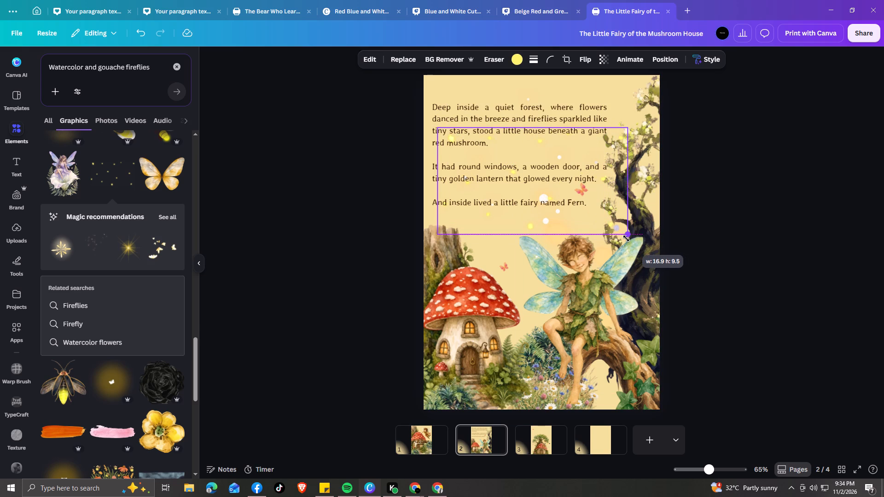
drag(626, 238, 641, 243)
click(726, 221)
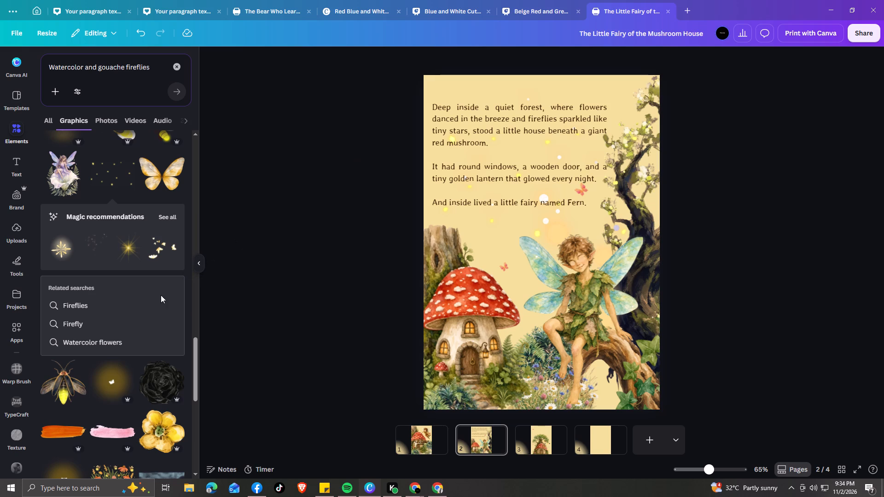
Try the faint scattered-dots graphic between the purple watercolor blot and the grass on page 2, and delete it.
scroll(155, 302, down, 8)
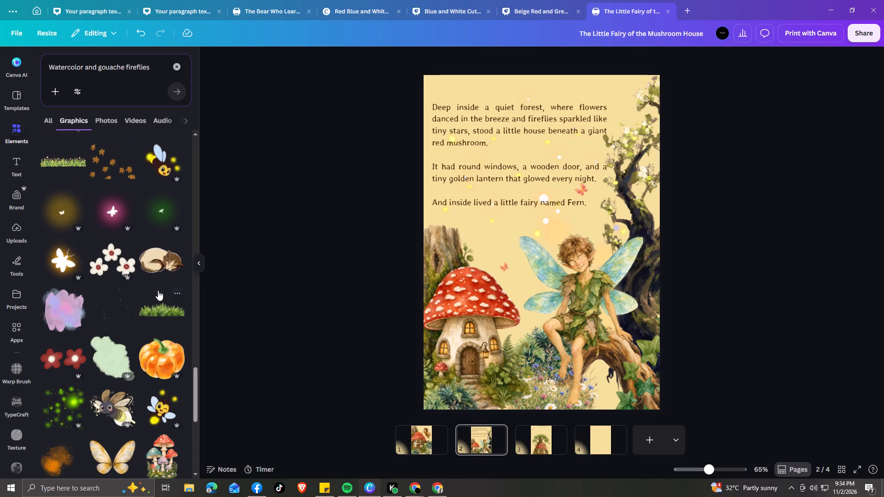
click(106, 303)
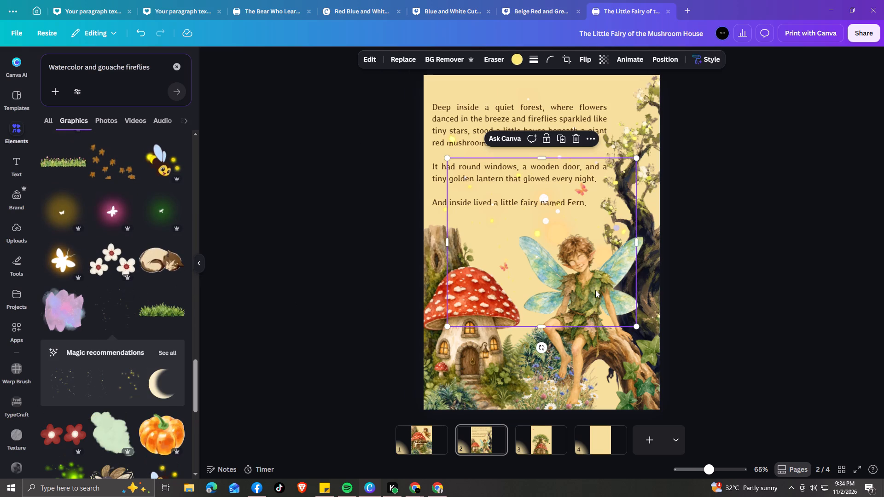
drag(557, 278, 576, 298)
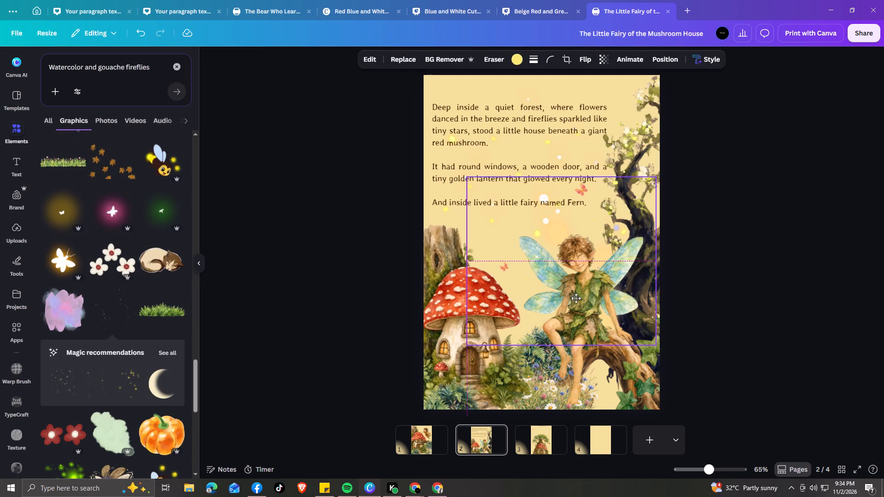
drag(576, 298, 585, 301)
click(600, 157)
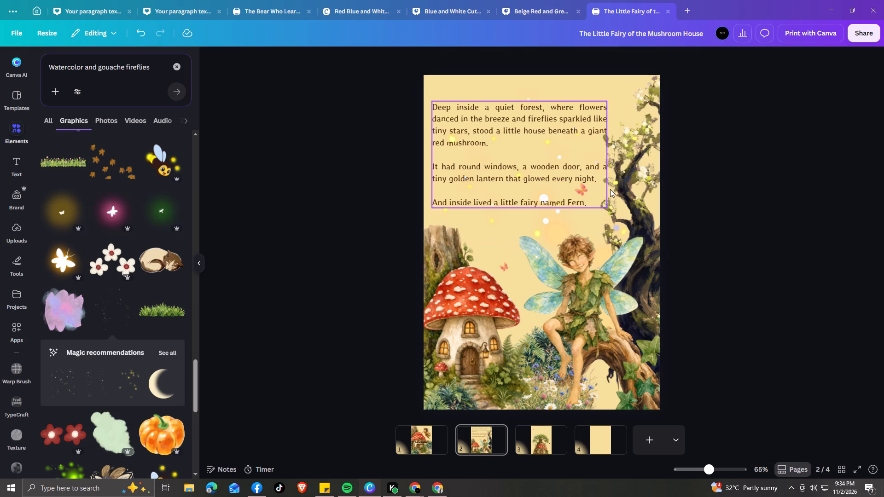
Look further down the firefly graphics results for more glow or sparkle graphics that suit page 2.
scroll(145, 283, down, 6)
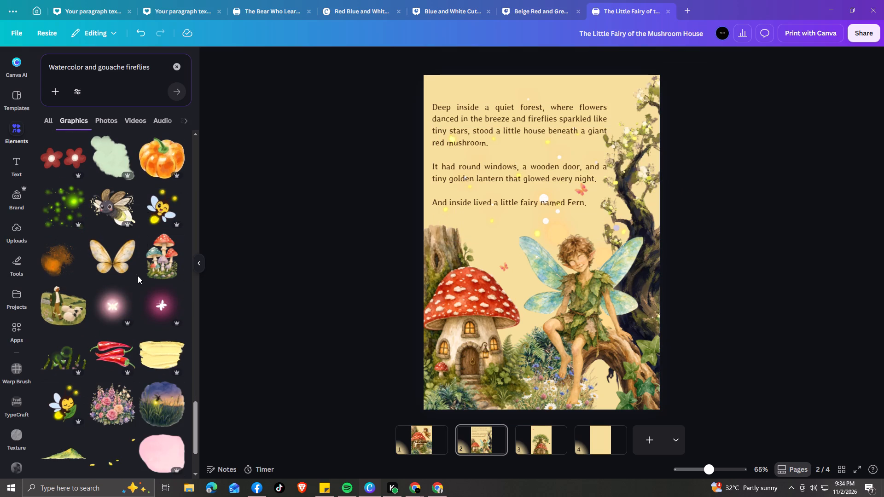
scroll(138, 276, down, 5)
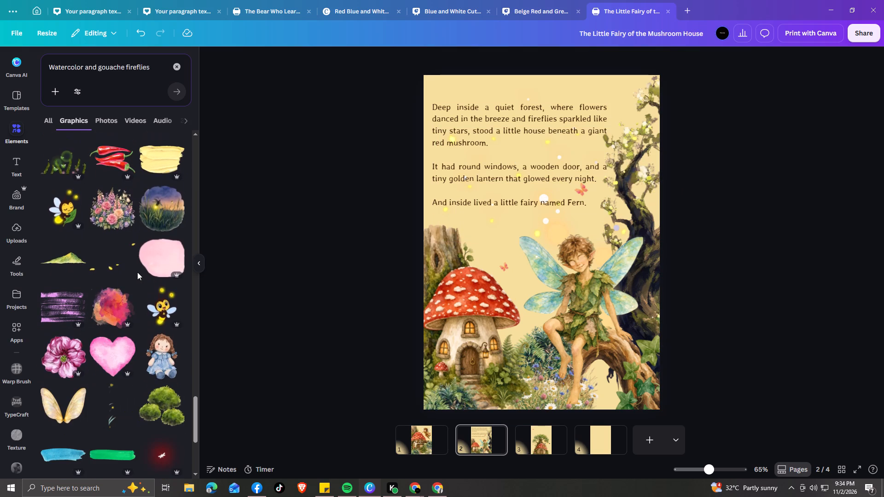
scroll(135, 264, down, 5)
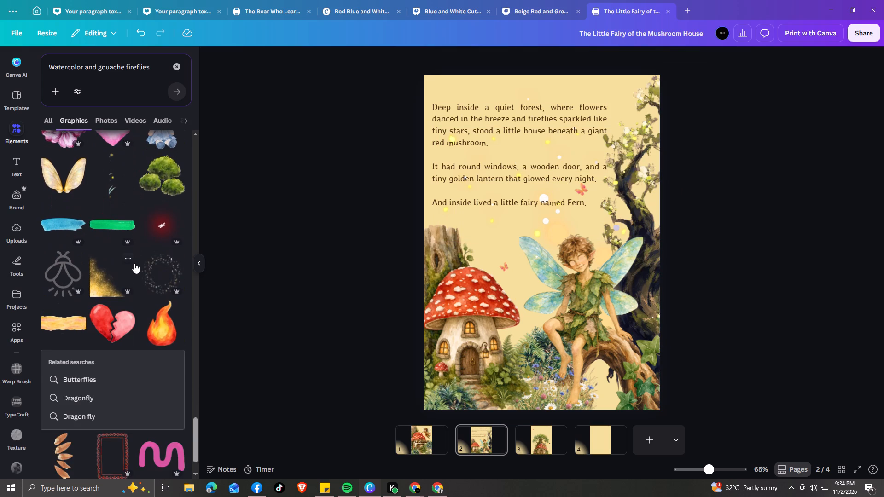
scroll(134, 263, down, 12)
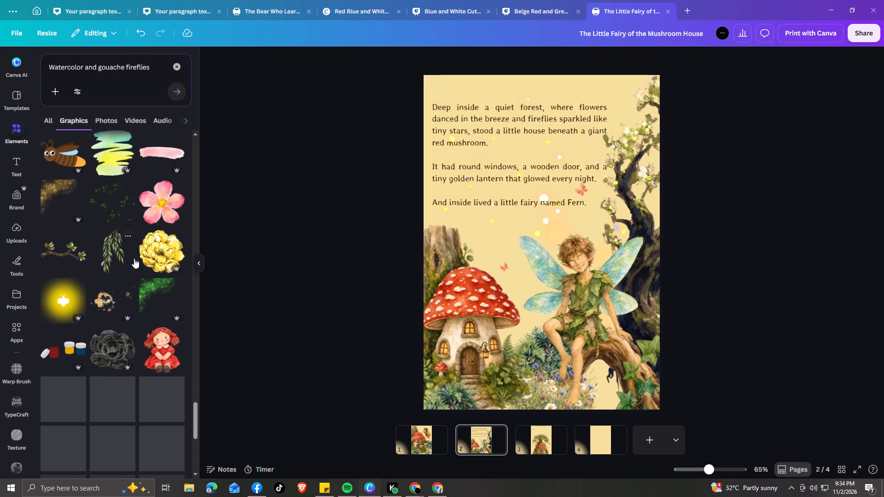
scroll(134, 258, down, 7)
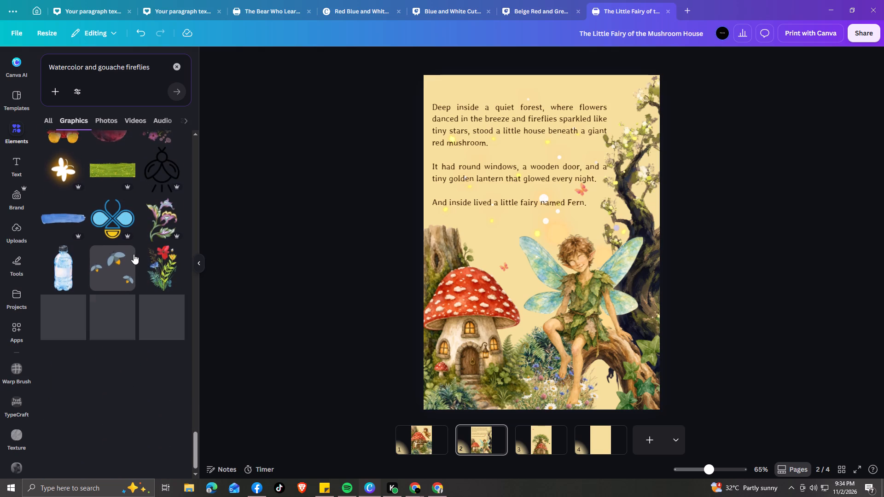
scroll(134, 254, down, 5)
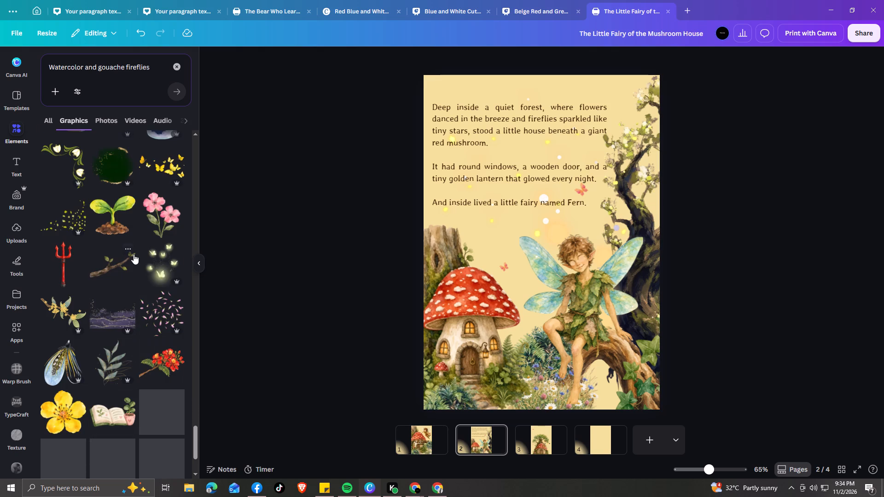
scroll(133, 253, down, 2)
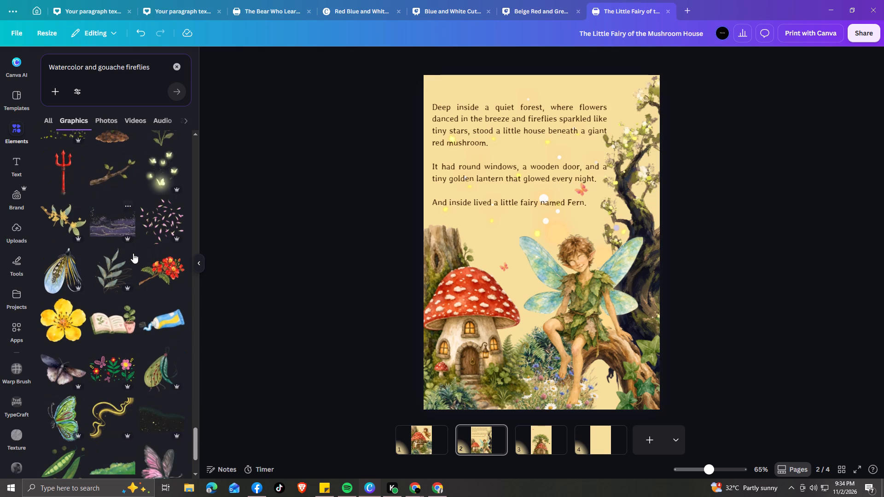
scroll(133, 253, down, 2)
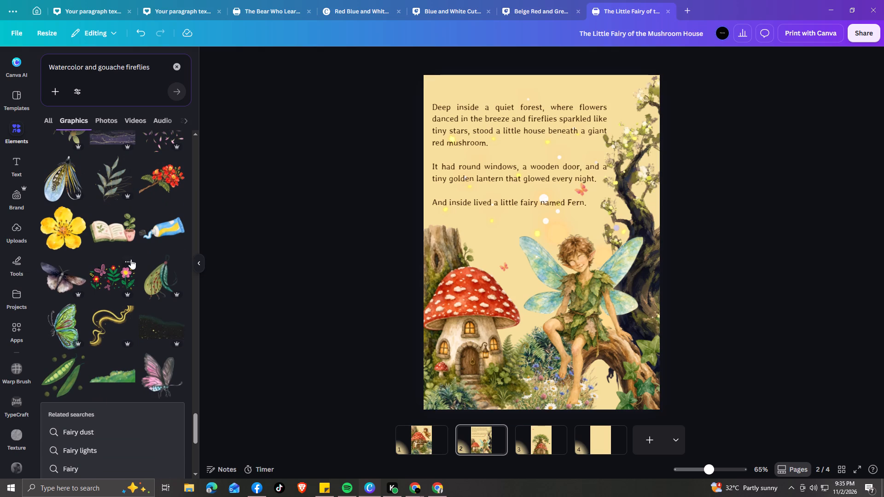
scroll(121, 277, down, 1)
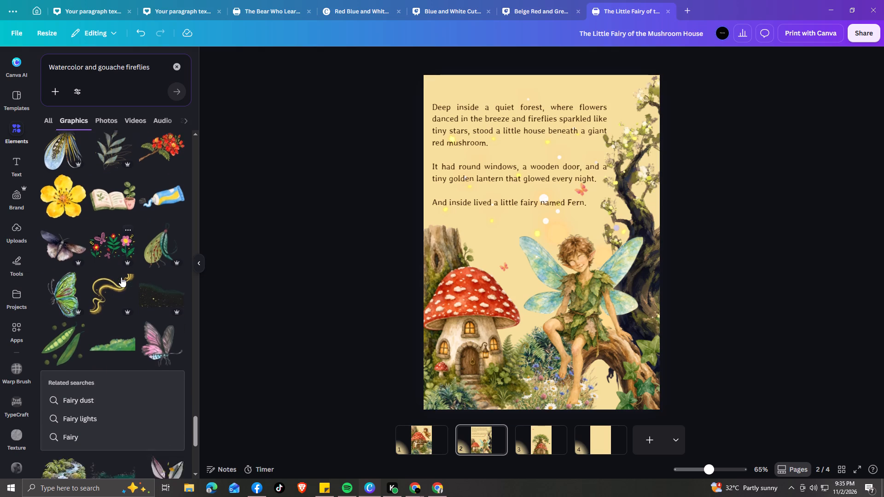
scroll(121, 277, down, 5)
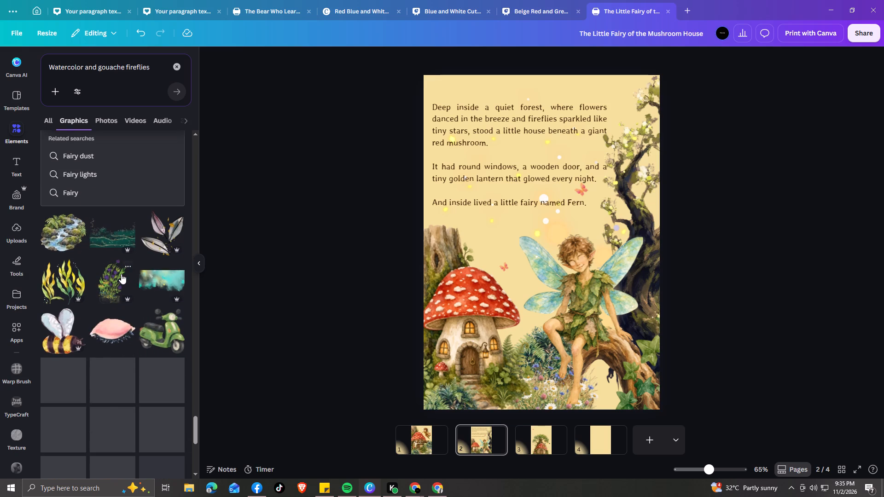
scroll(121, 274, down, 6)
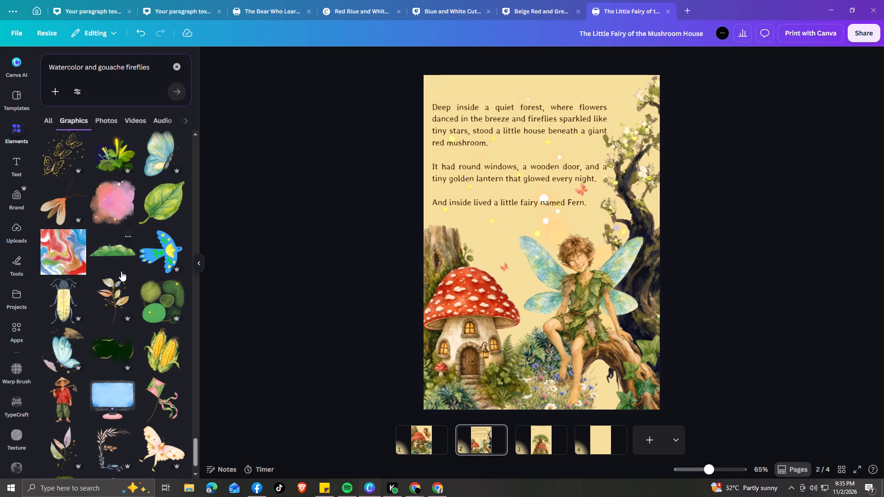
scroll(121, 271, down, 5)
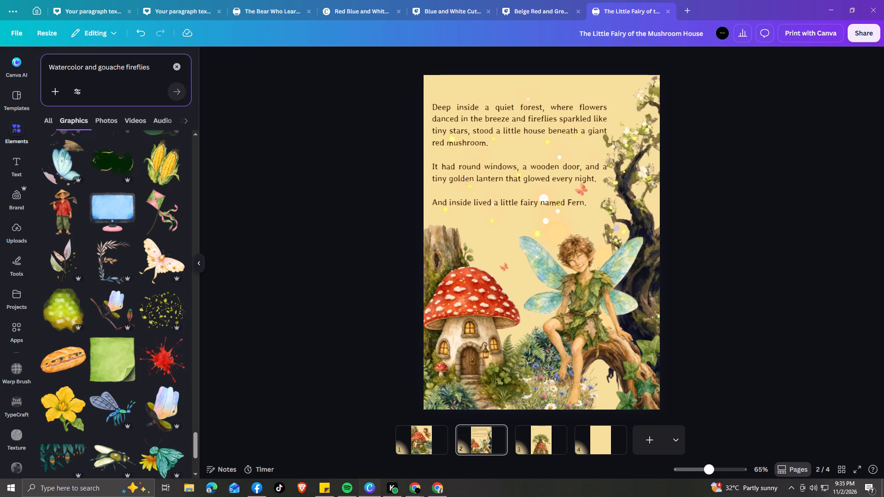
Refine the graphics search to "Watercolor and gouache glowing fireflies".
text(glowing)
key(space)
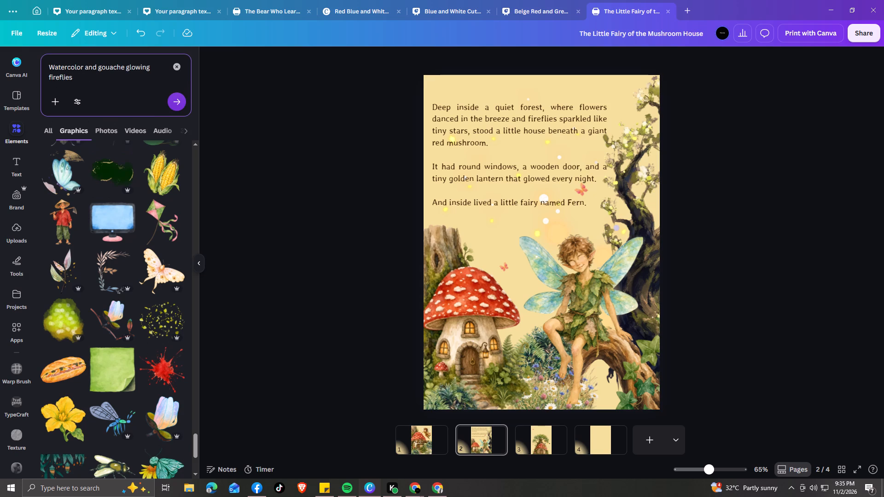
key(Return)
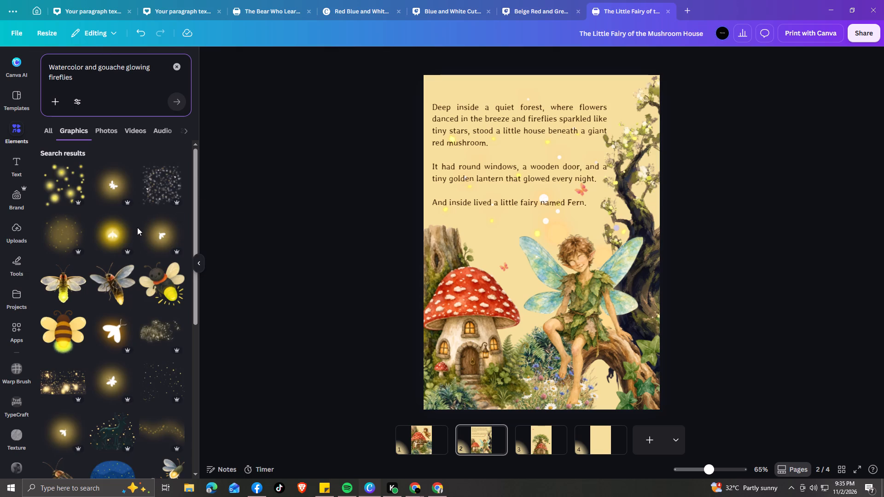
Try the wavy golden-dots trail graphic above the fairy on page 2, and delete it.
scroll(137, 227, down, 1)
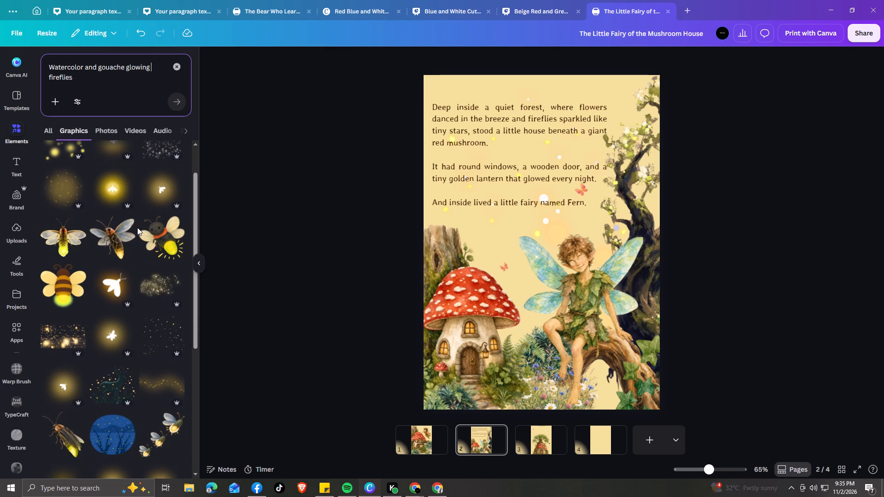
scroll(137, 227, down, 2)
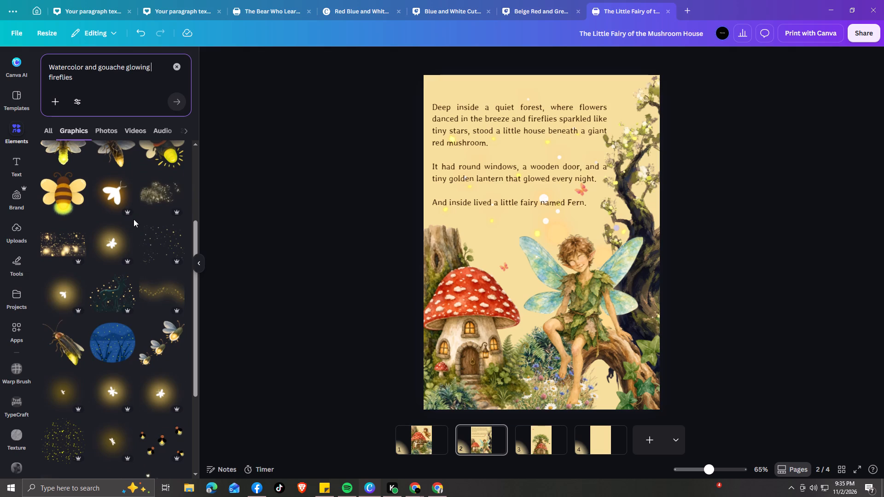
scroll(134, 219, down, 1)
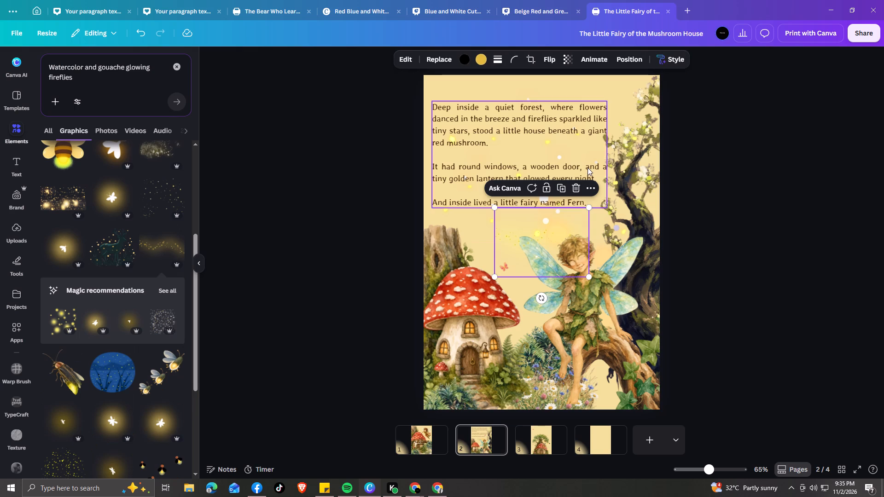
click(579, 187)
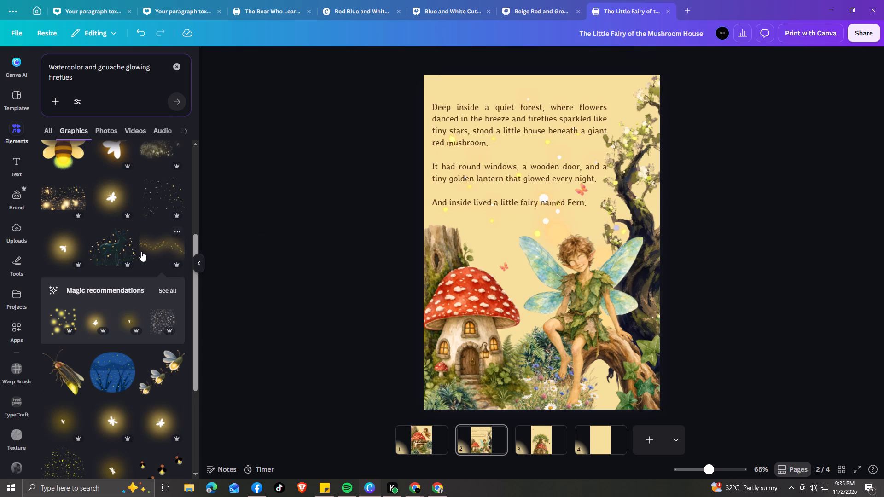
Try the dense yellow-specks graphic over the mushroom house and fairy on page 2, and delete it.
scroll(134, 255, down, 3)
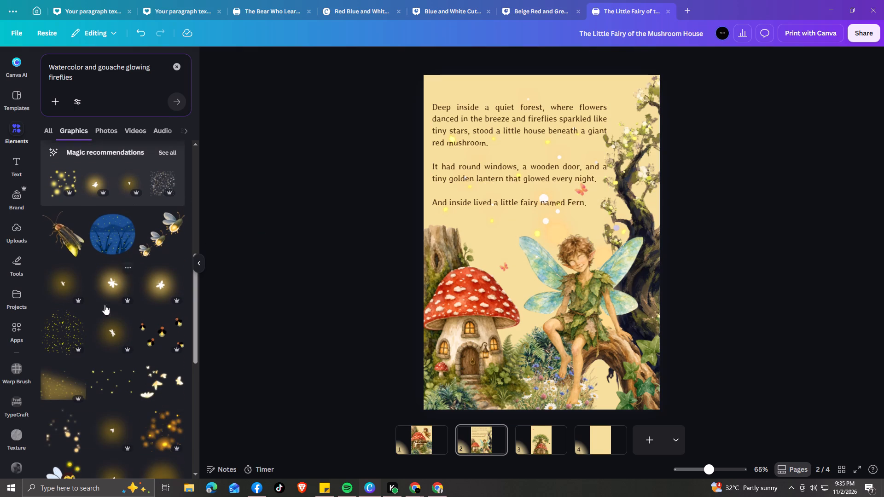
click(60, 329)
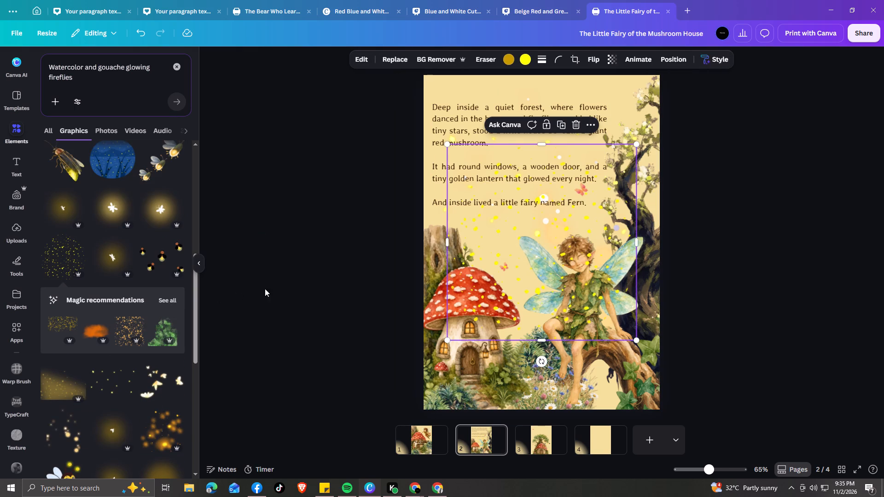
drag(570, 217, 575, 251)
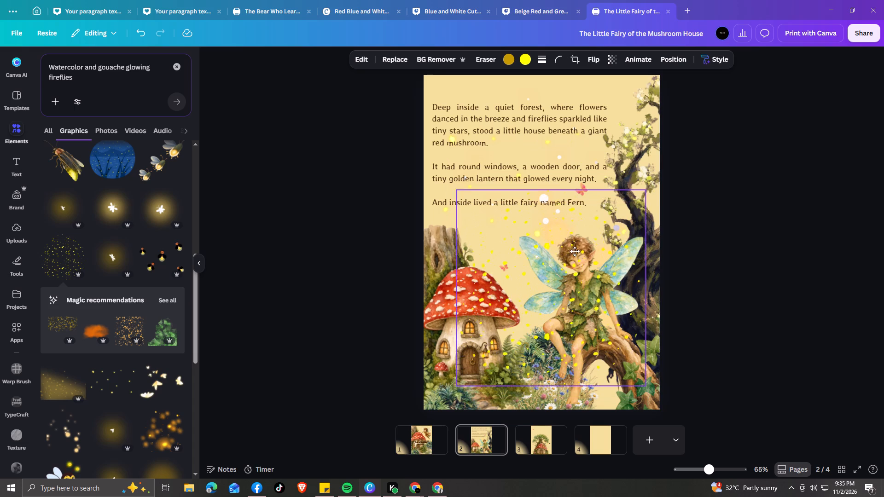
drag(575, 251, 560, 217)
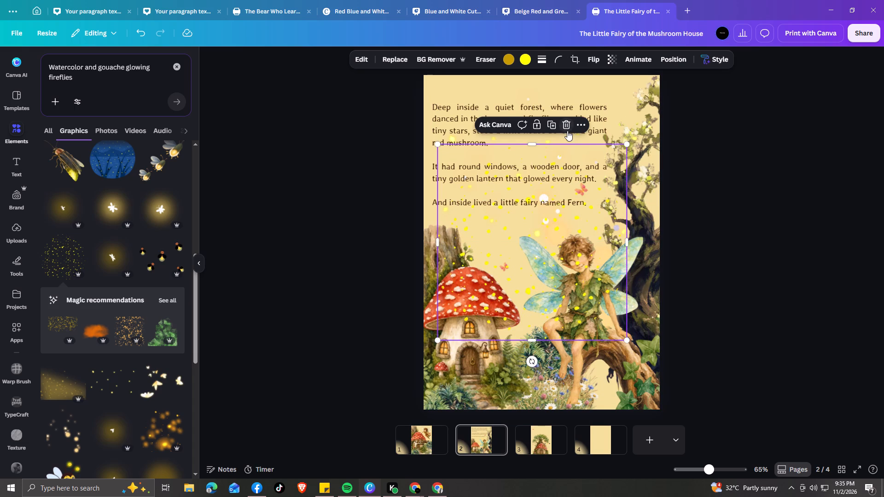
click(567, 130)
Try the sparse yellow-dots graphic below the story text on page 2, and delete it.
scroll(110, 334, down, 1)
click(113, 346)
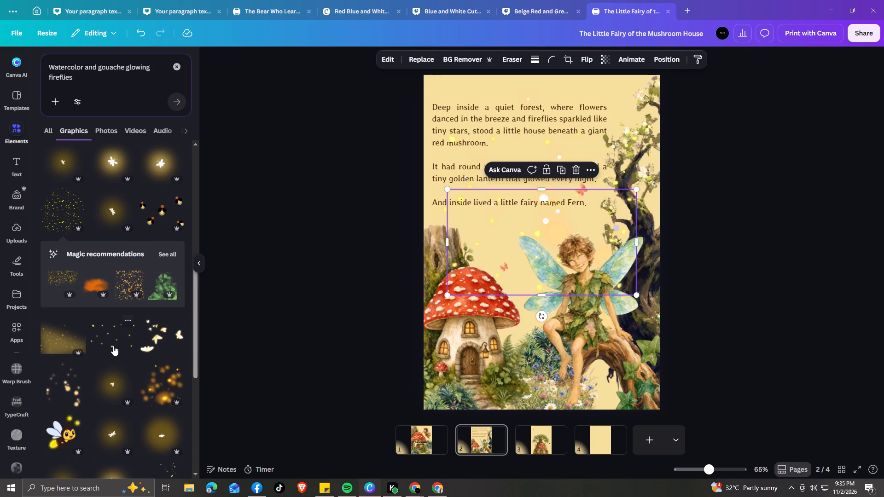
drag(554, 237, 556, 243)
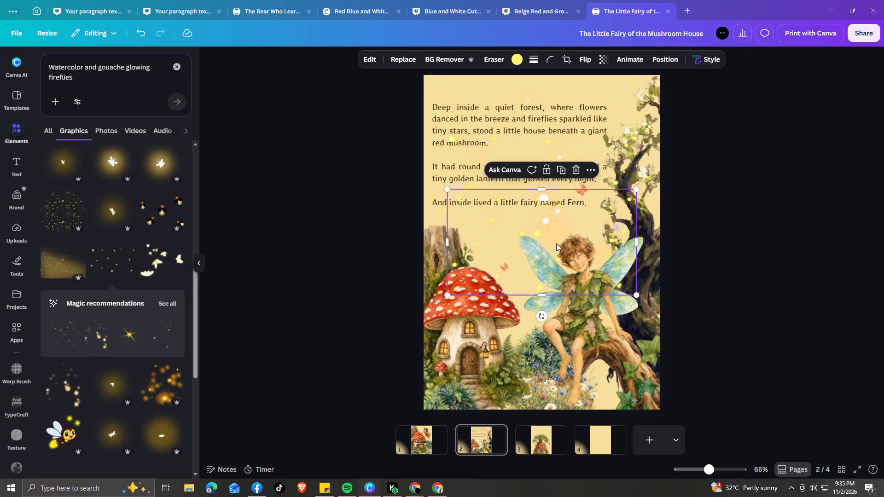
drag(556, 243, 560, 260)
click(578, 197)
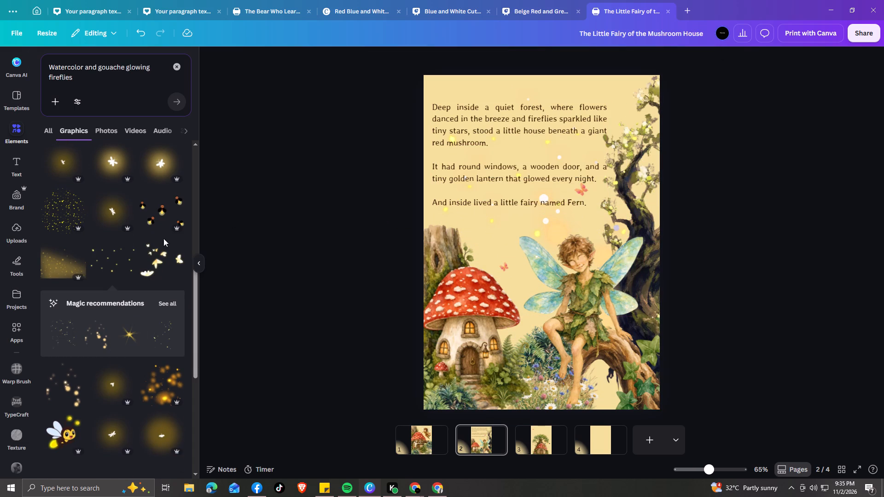
Add the faint golden-dots graphic beside the glowing butterfly to page 2, and place it over the mushroom house and fairy.
scroll(142, 368, down, 5)
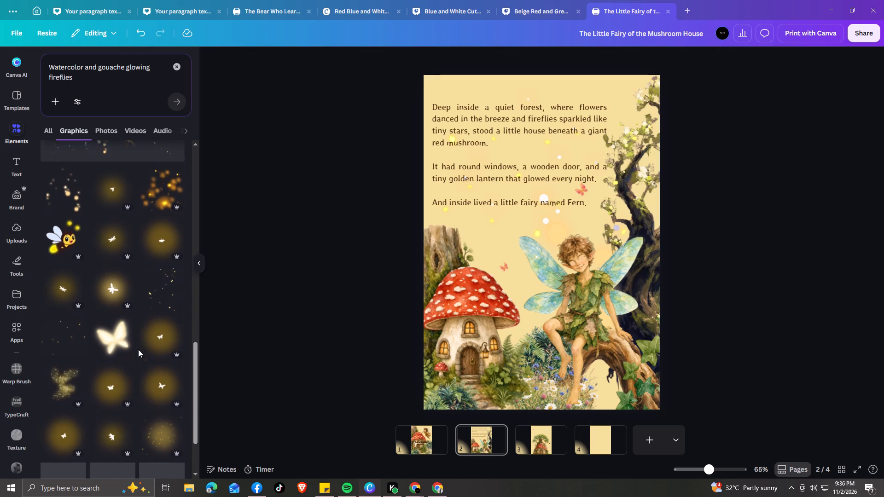
click(73, 309)
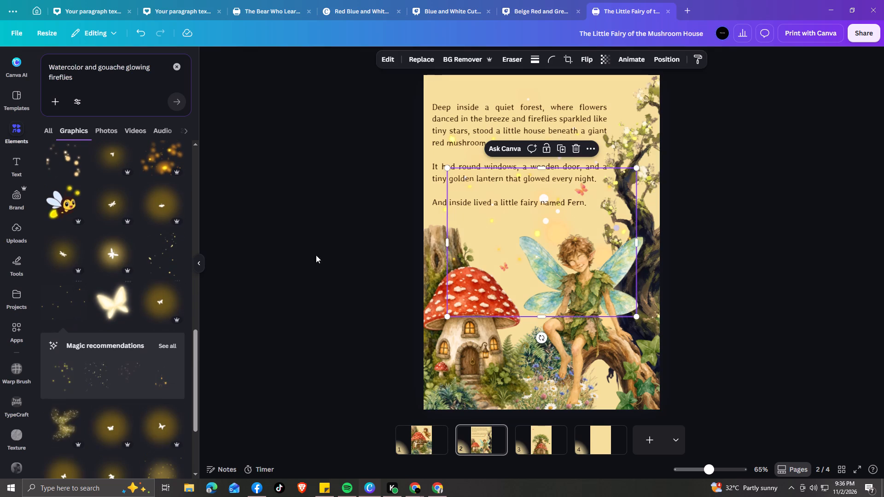
drag(561, 238, 552, 281)
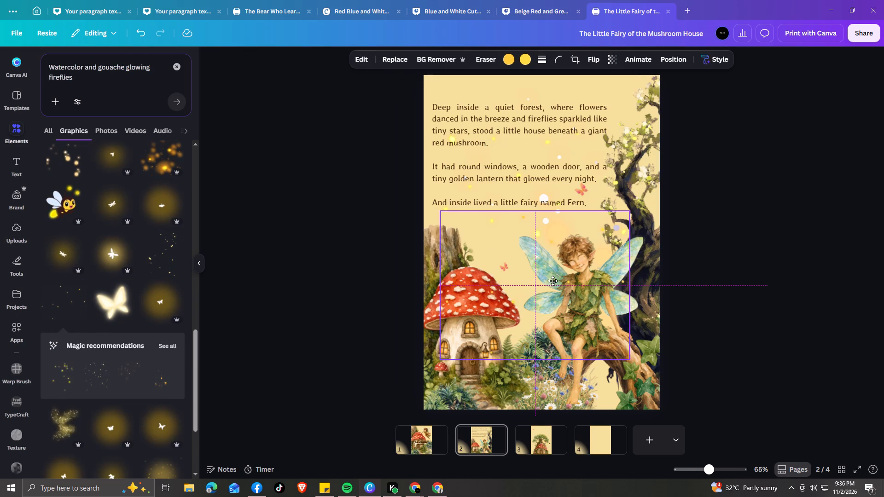
drag(552, 281, 547, 281)
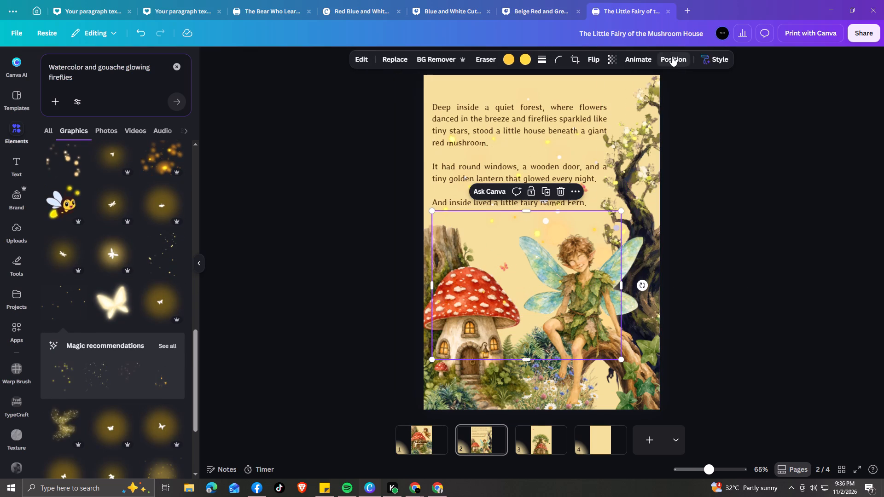
Find the white and lavender light-dots graphic among page 2's layers and delete it.
click(672, 56)
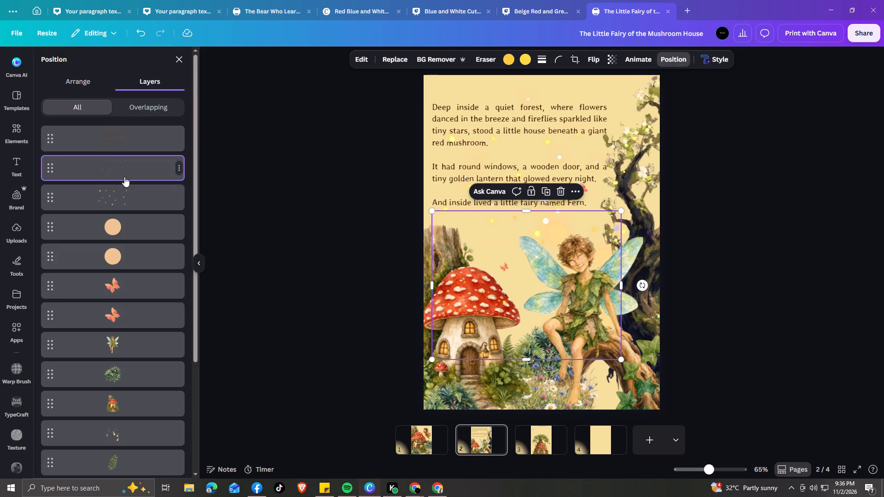
scroll(124, 179, down, 7)
scroll(145, 311, up, 4)
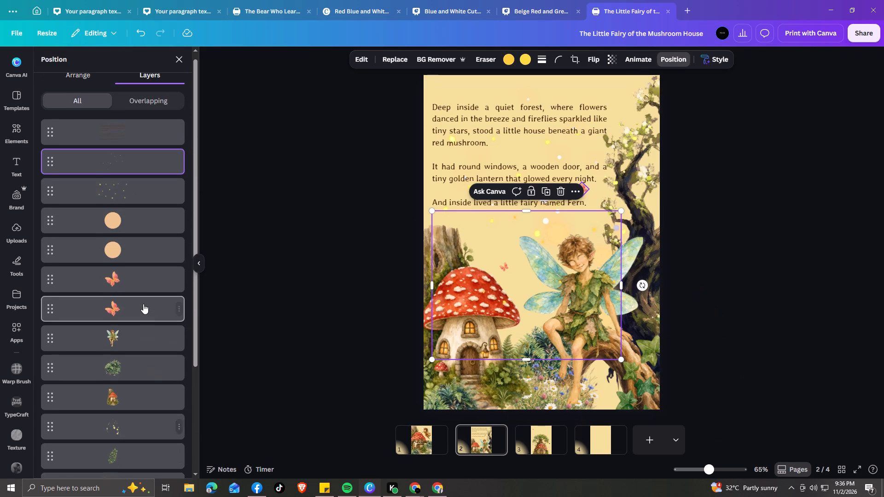
scroll(143, 304, up, 1)
scroll(143, 304, down, 4)
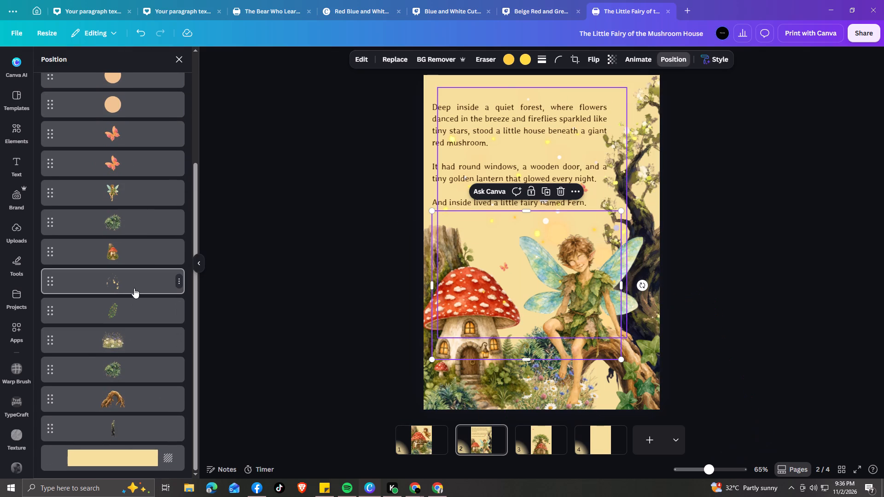
click(134, 288)
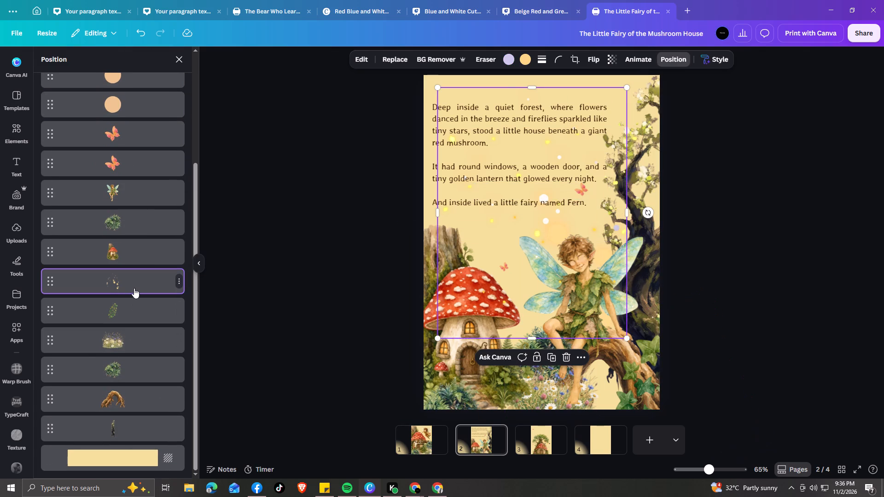
key(BackSpace)
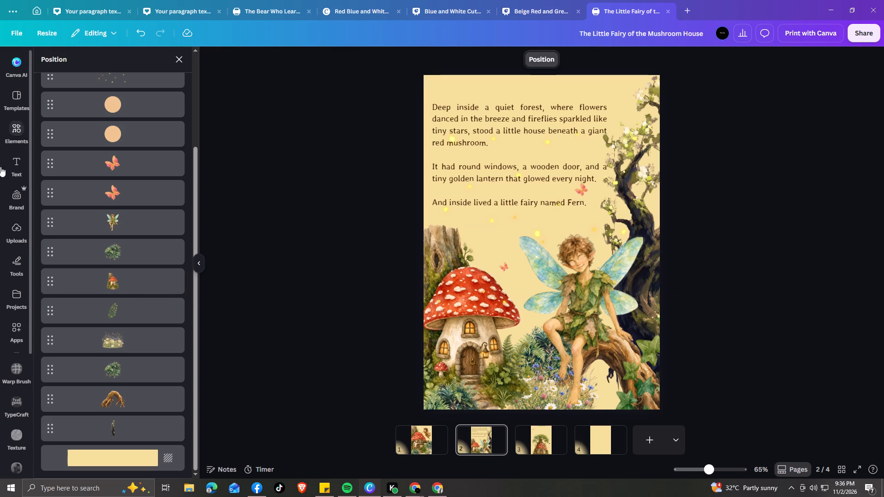
Move the faint golden-dots graphic on page 2 up over the story text and the tree's blossoms, centred across the page.
scroll(122, 188, up, 9)
click(124, 168)
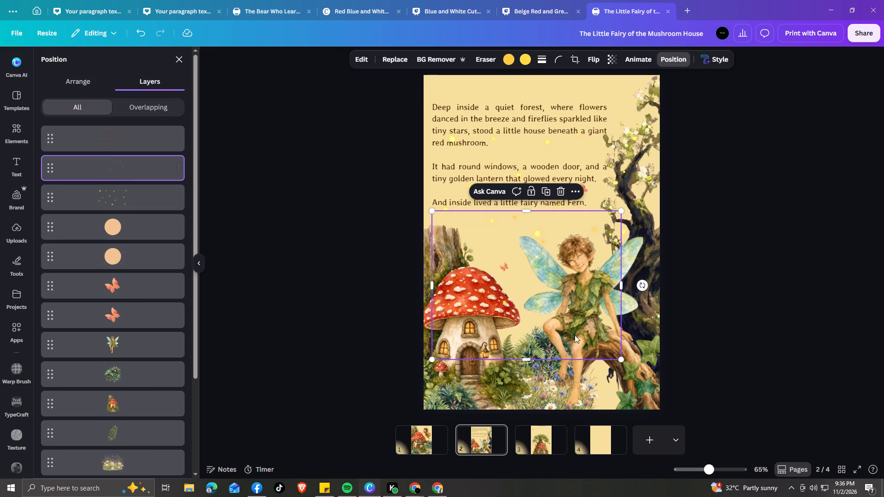
drag(579, 332, 606, 231)
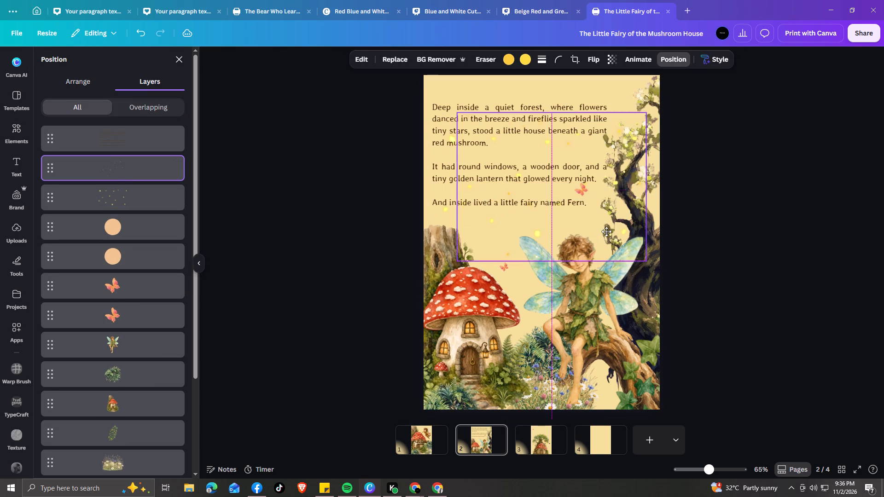
drag(606, 231, 584, 217)
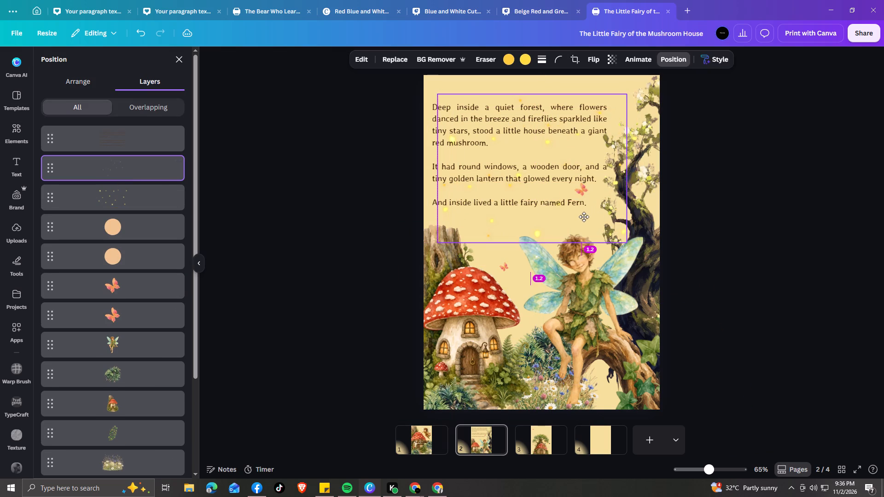
drag(584, 217, 597, 220)
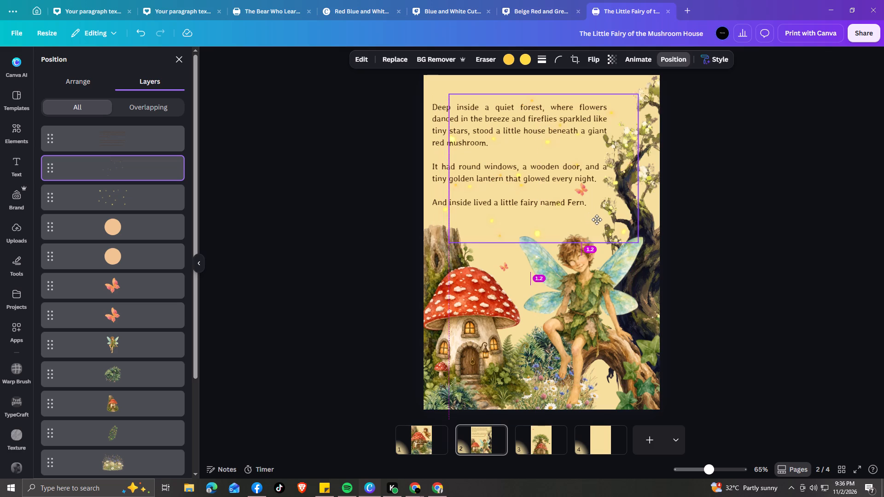
drag(597, 220, 594, 231)
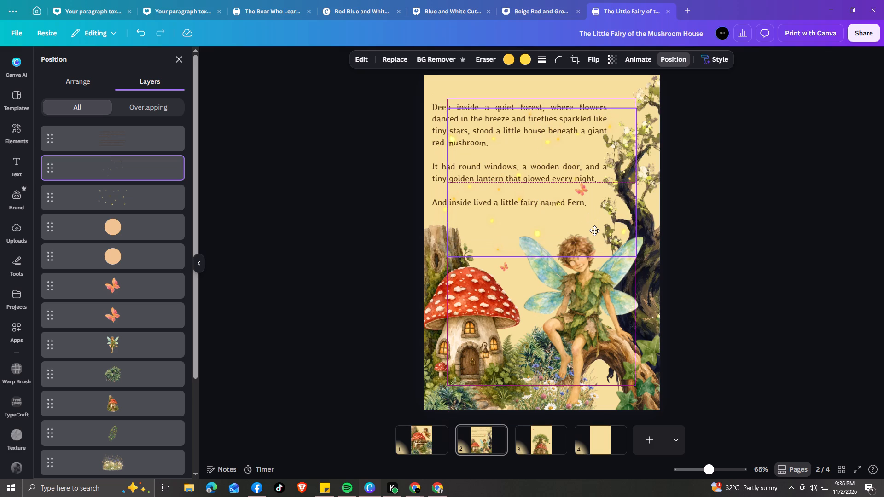
drag(594, 231, 594, 232)
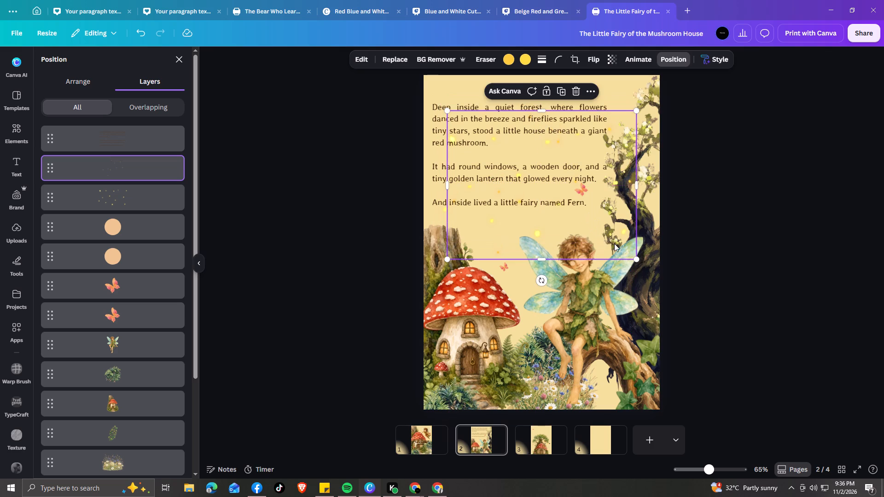
click(713, 250)
click(710, 250)
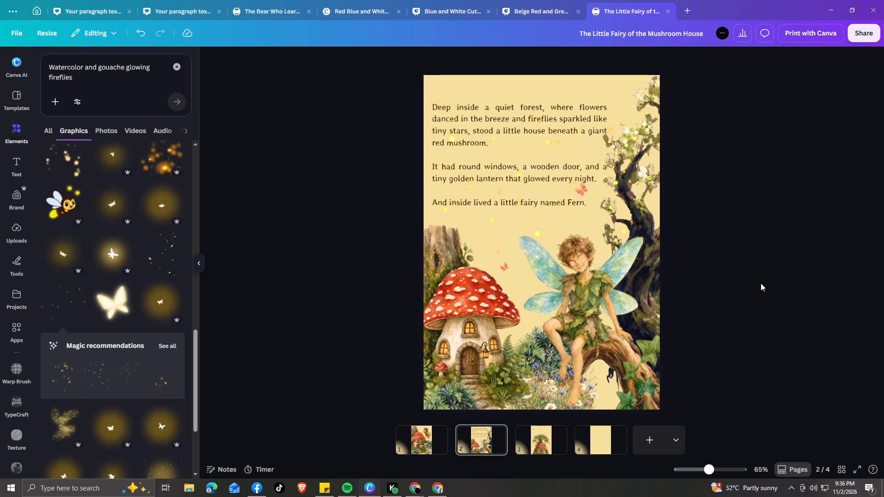
Copy the scattered yellow-dots graphic from page 2 to the cover on page 1, and place it over the title.
click(644, 260)
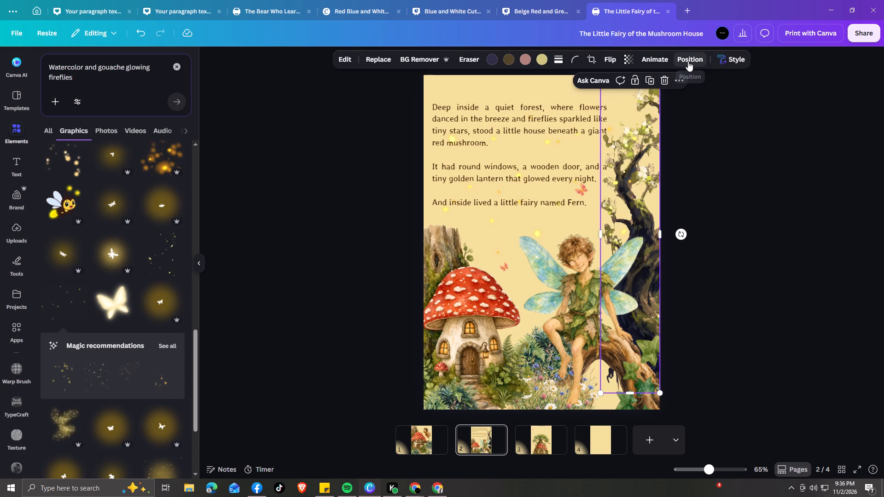
click(688, 61)
scroll(101, 216, up, 4)
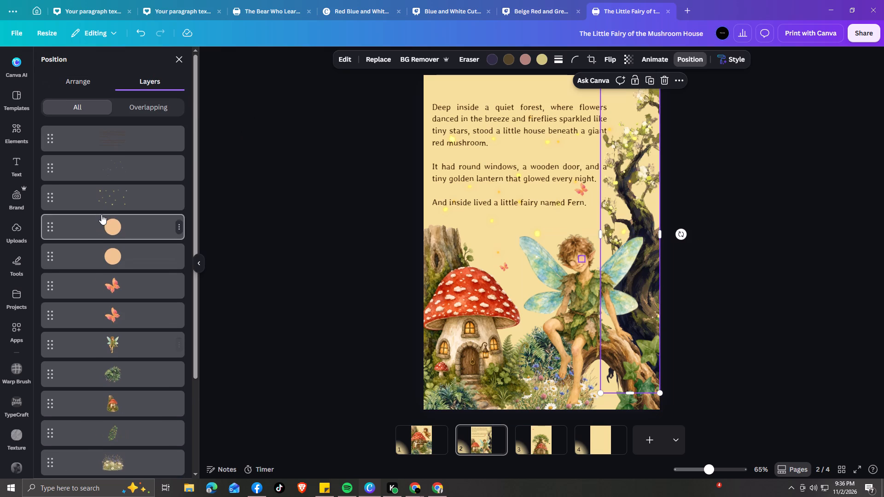
click(130, 198)
key(ctrl+c)
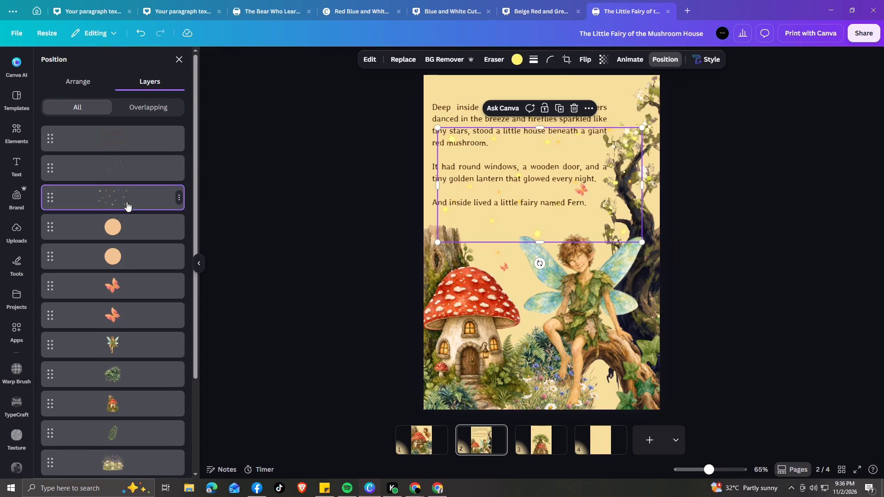
click(425, 441)
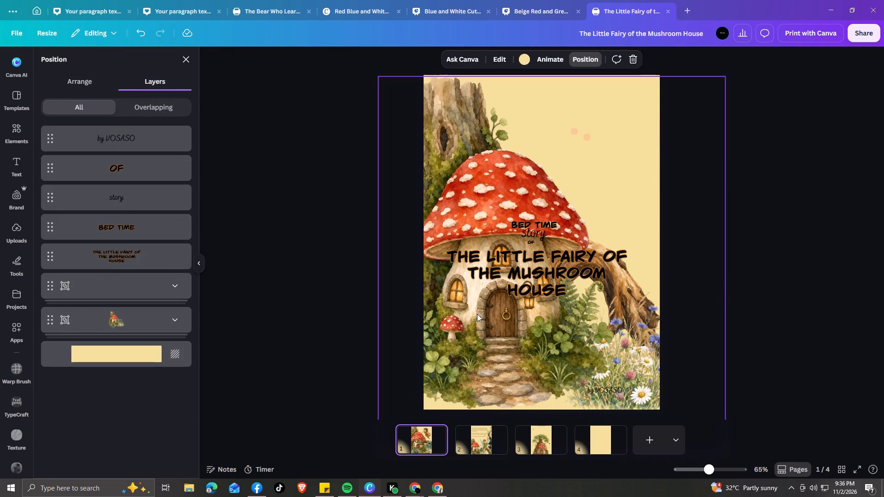
key(ctrl+v)
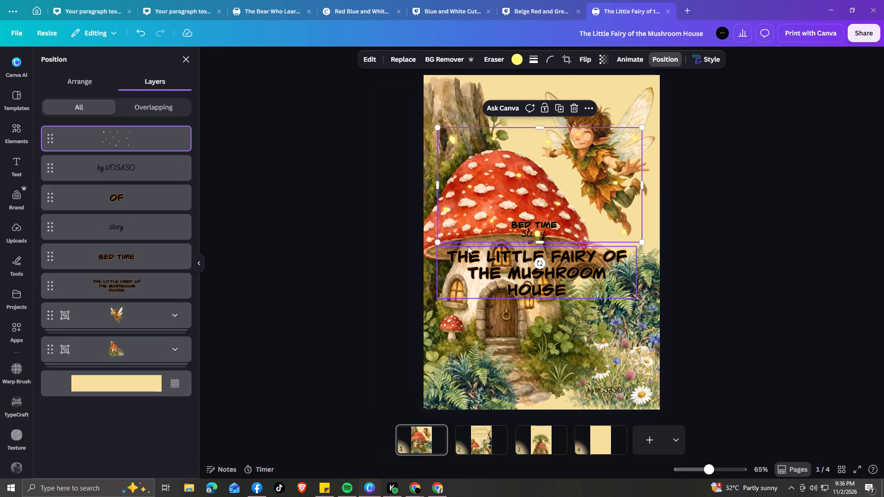
drag(556, 216, 551, 296)
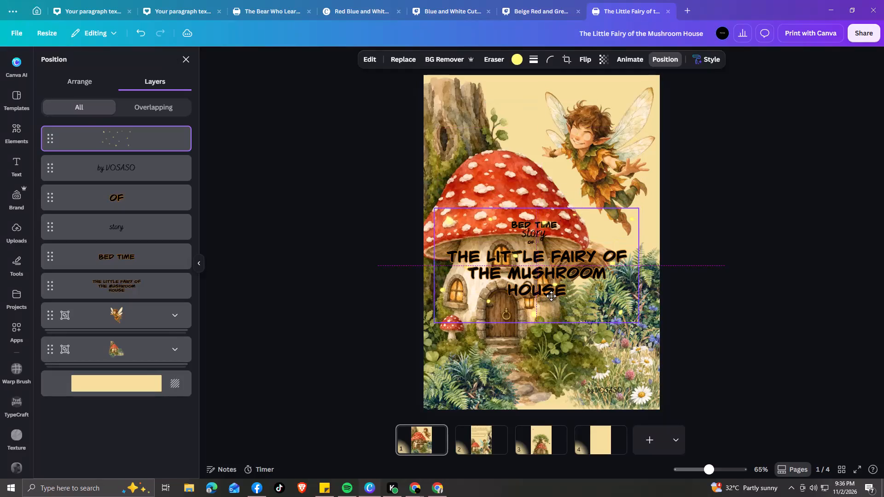
drag(551, 296, 551, 295)
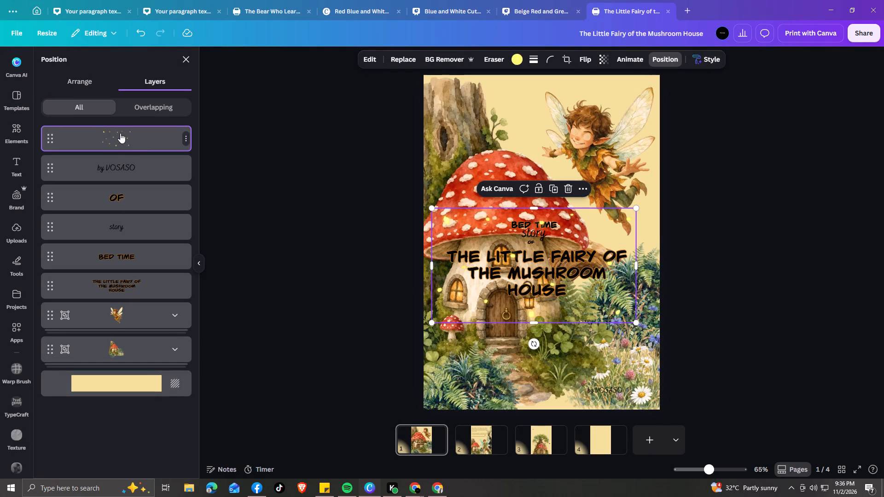
Layer the cover's yellow-dots graphic behind all the title text but above the fairy, and enlarge it to span the full page width.
drag(120, 139, 116, 285)
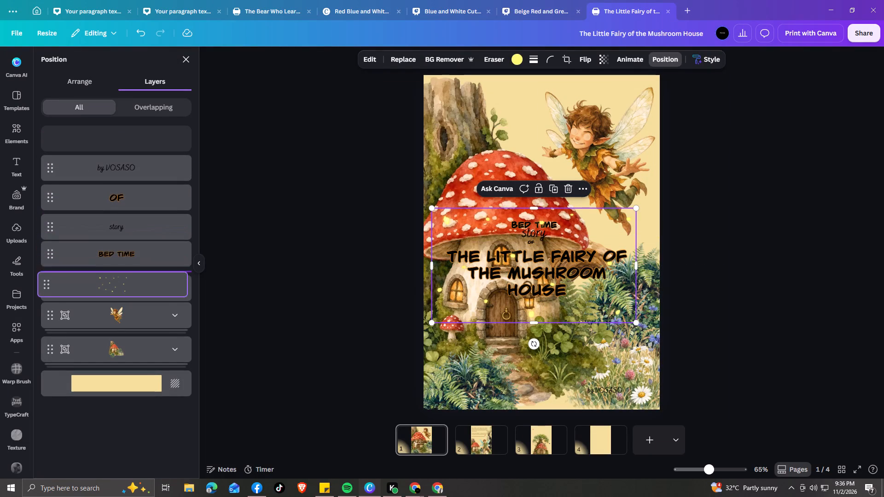
drag(116, 285, 117, 288)
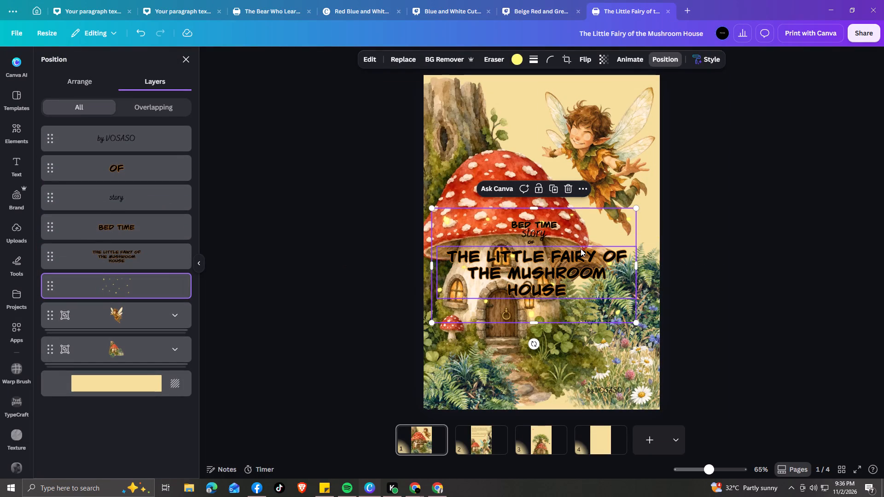
drag(636, 208, 655, 198)
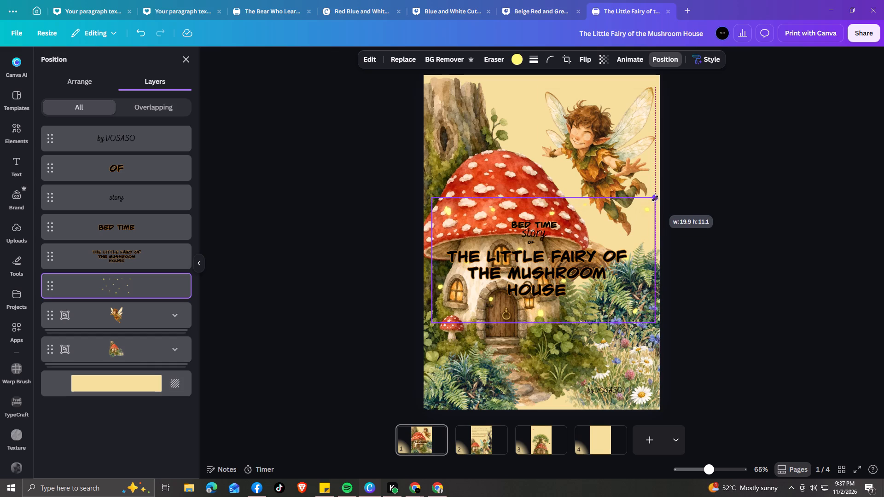
drag(655, 198, 660, 196)
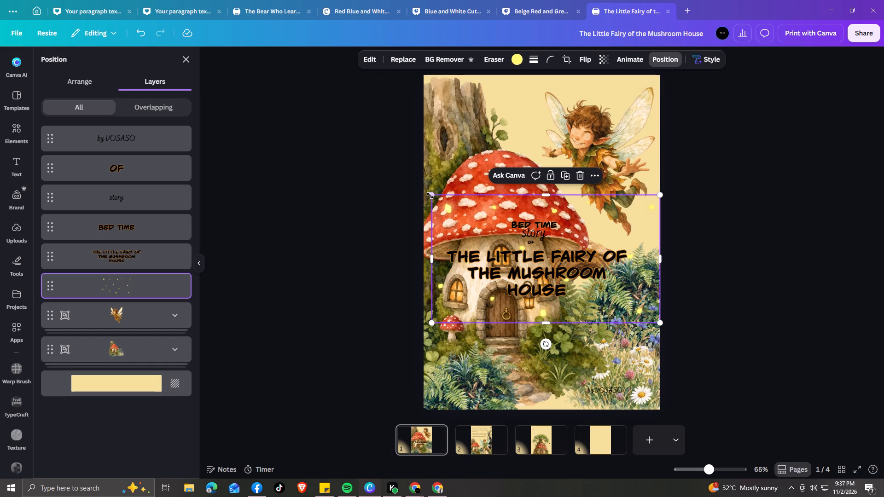
drag(428, 193, 421, 189)
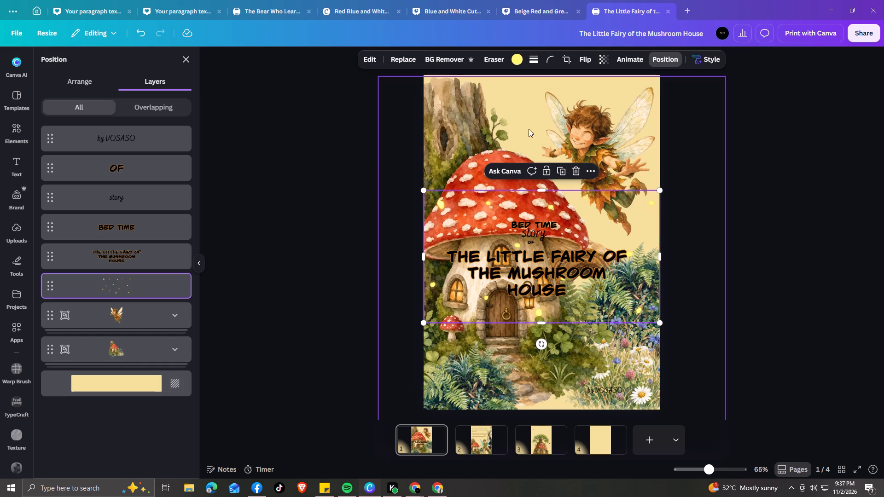
click(629, 57)
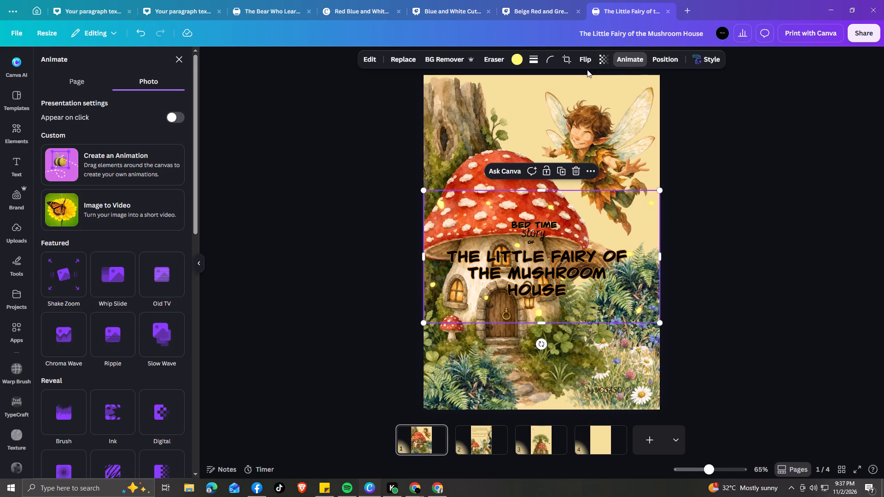
click(665, 61)
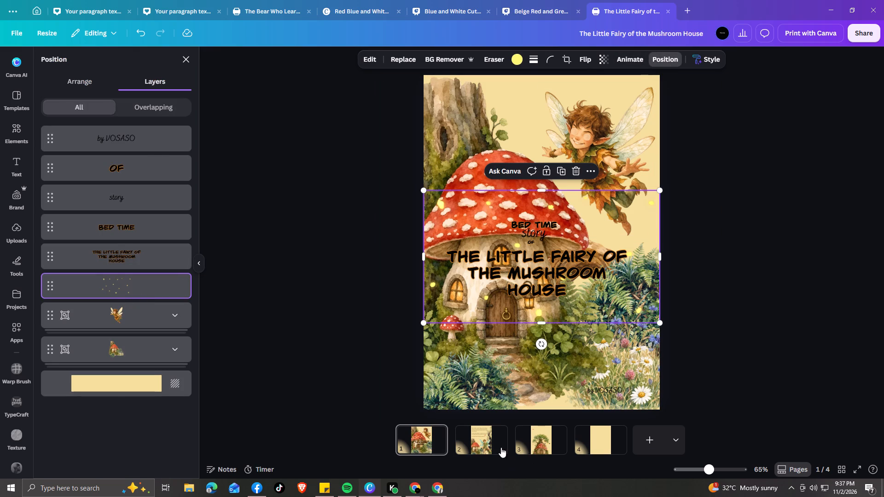
Copy the faint golden-dots graphic from page 2 to the cover, place it around the fairy, and layer it between the fairy and mushroom house.
click(481, 440)
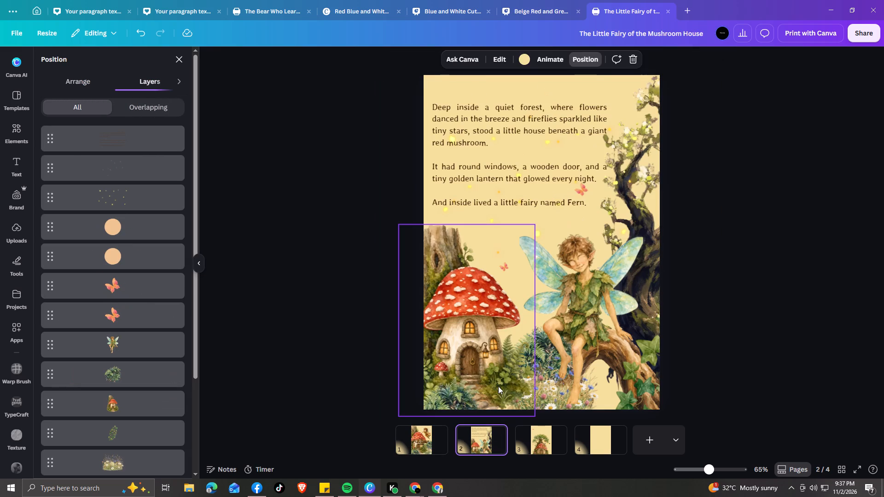
click(133, 175)
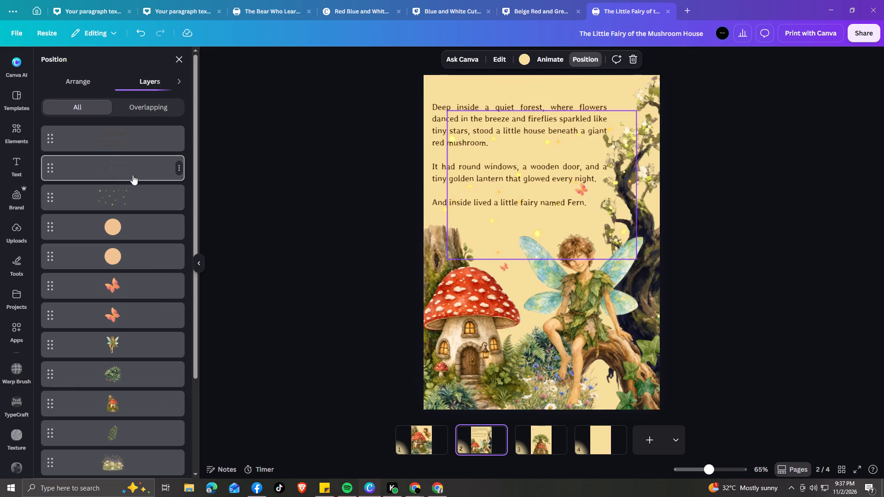
key(ctrl+c)
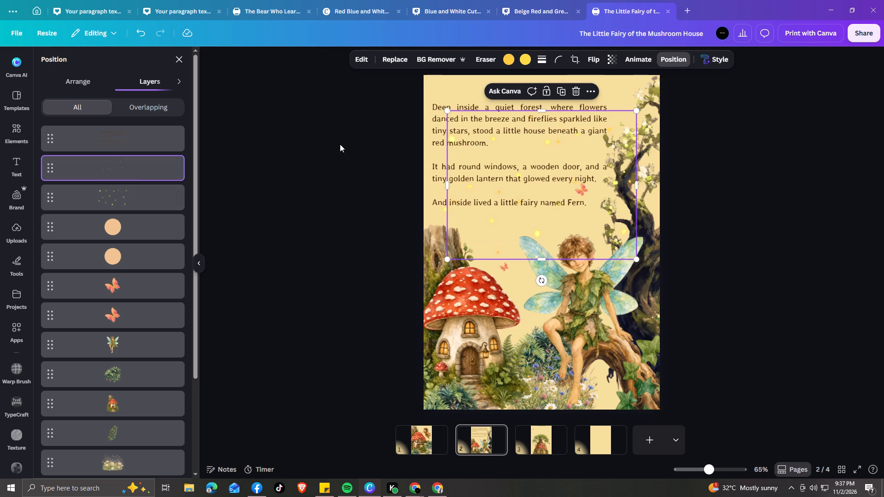
click(431, 443)
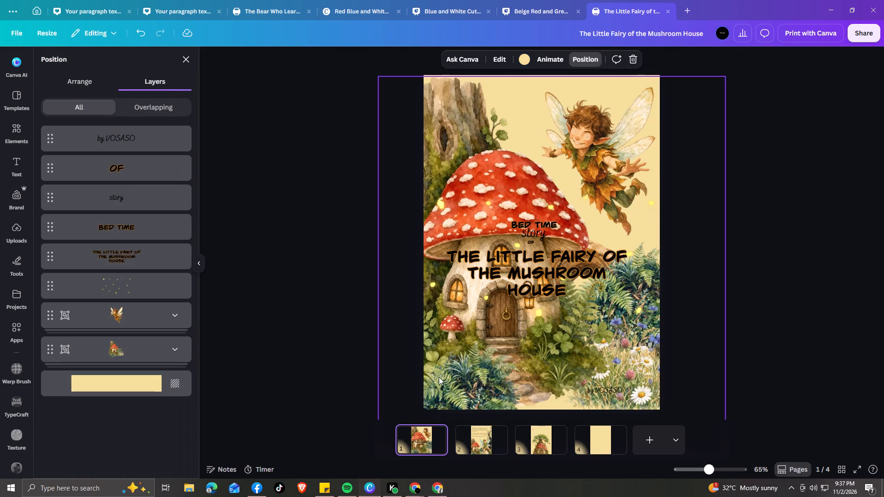
key(ctrl+v)
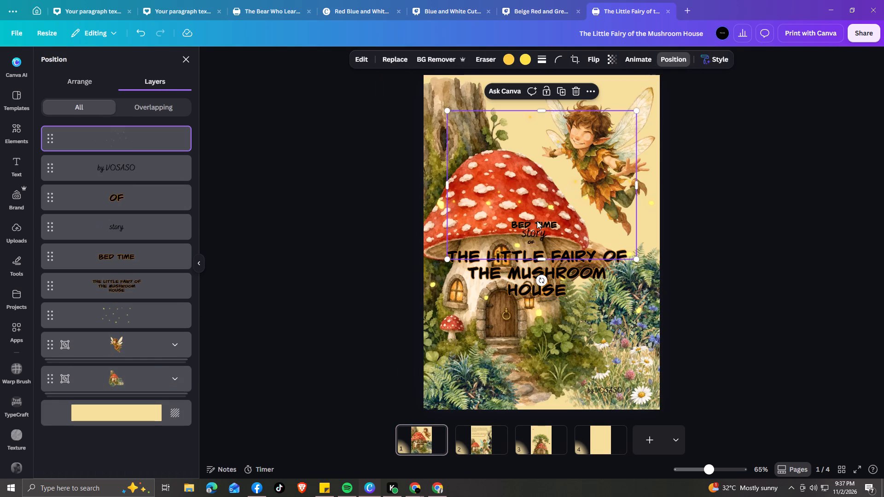
drag(539, 178, 540, 251)
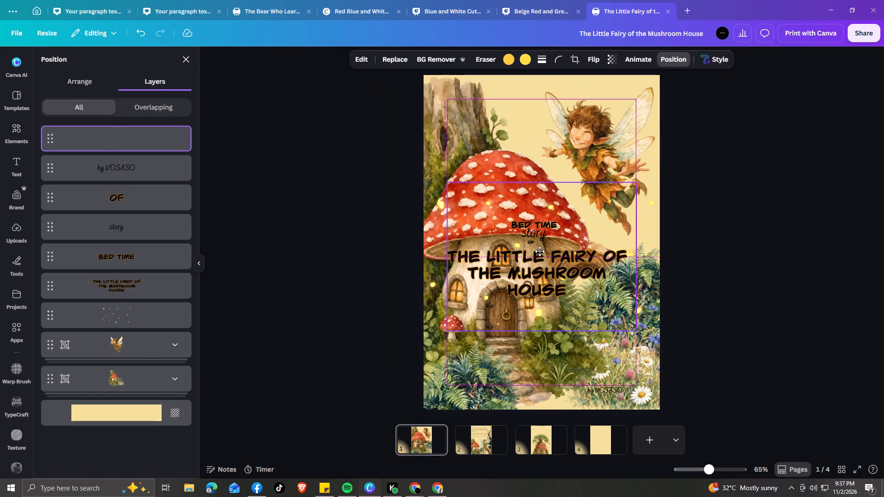
drag(540, 251, 538, 263)
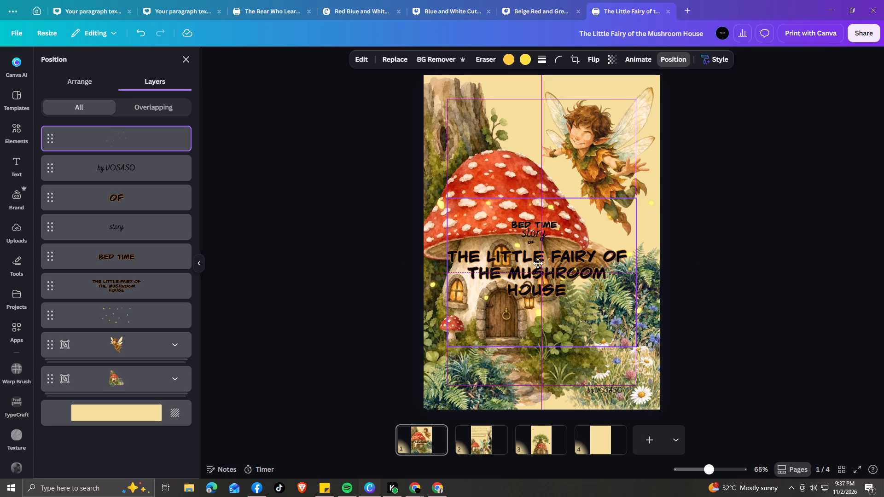
drag(538, 263, 552, 155)
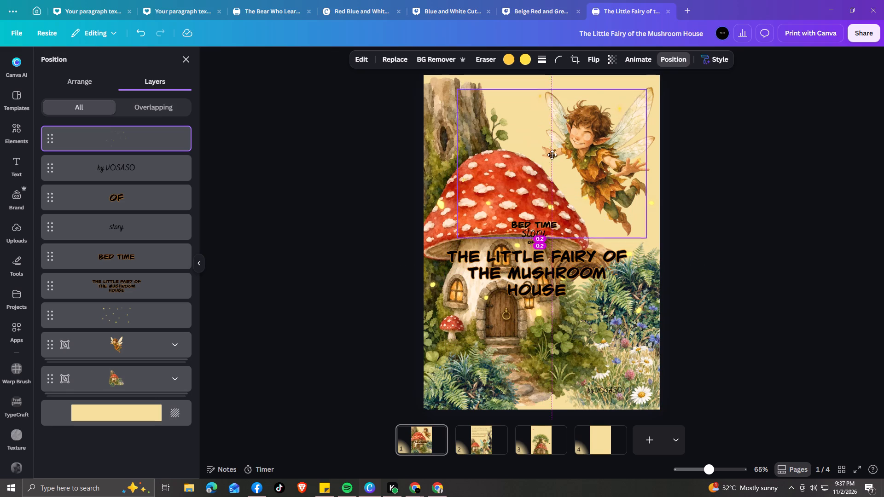
drag(552, 155, 551, 144)
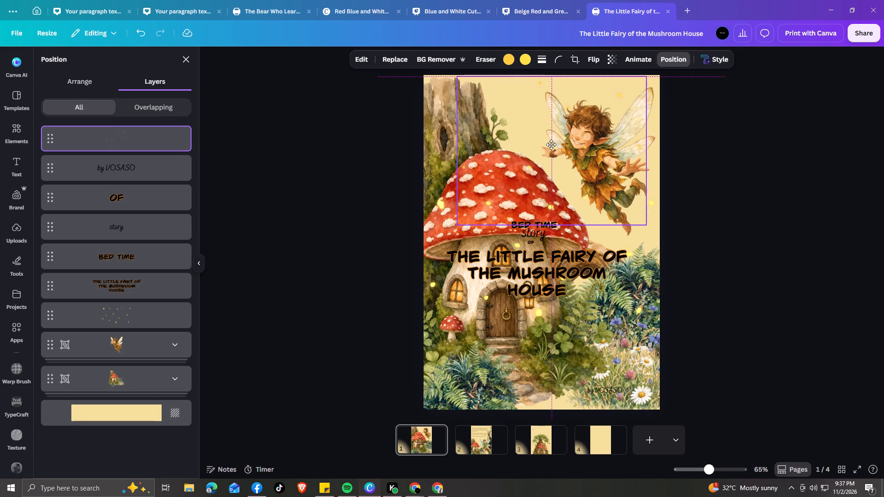
drag(551, 144, 551, 146)
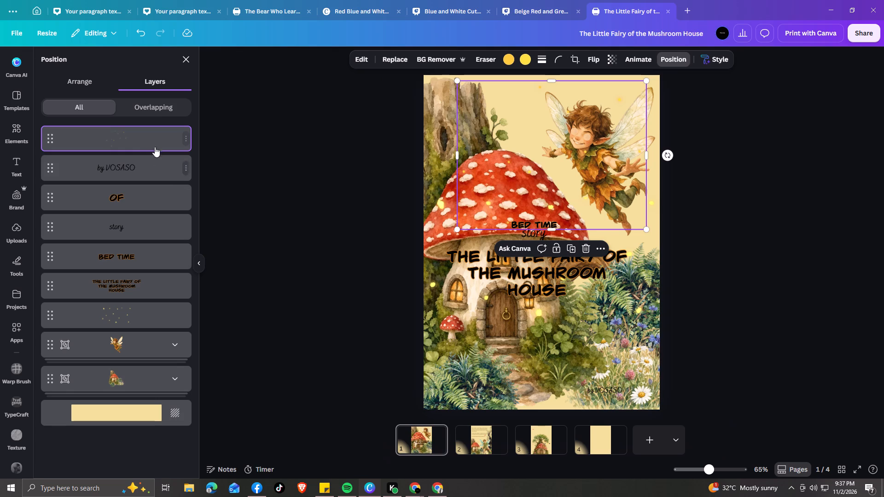
drag(151, 141, 154, 364)
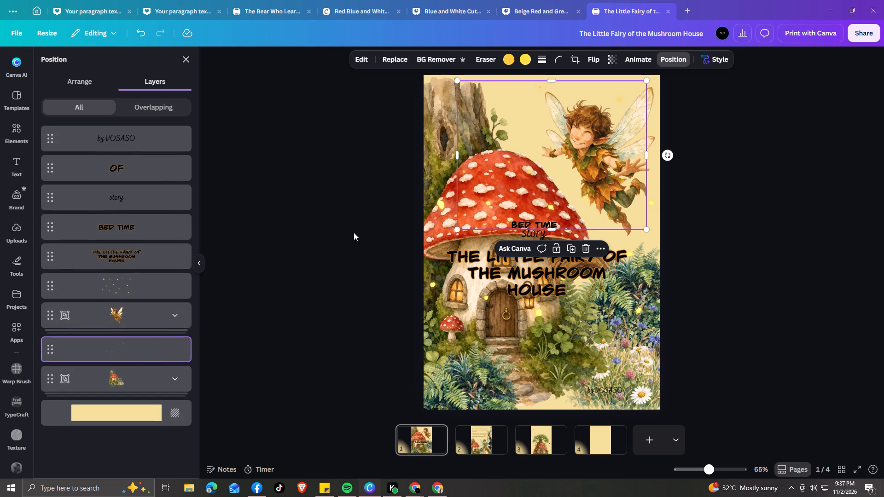
Duplicate the faint golden-dots graphic on the cover and place the copy over the title and the mushroom house's door.
key(ctrl+d)
drag(533, 173, 518, 216)
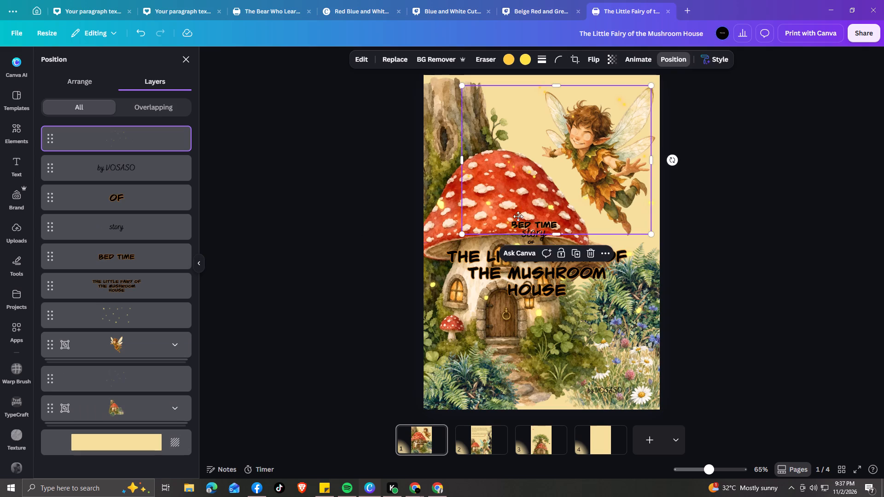
drag(518, 216, 511, 308)
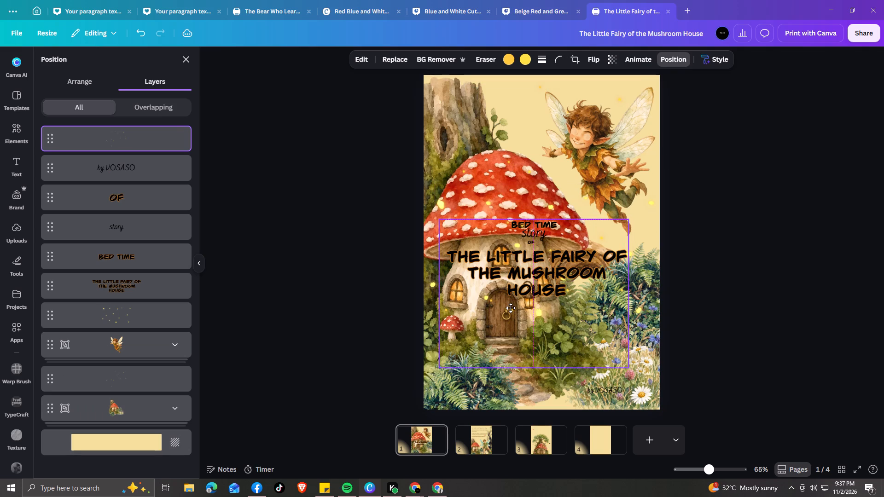
drag(511, 308, 509, 306)
drag(509, 306, 506, 305)
click(686, 286)
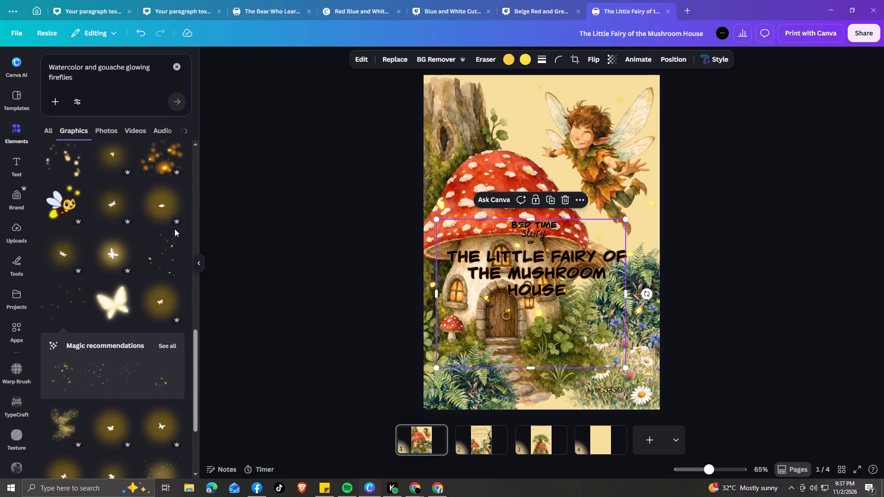
click(198, 267)
On page 3, layer the white and lavender light-dots graphic just above the background, behind the tree house, and shift it slightly up and right.
click(454, 441)
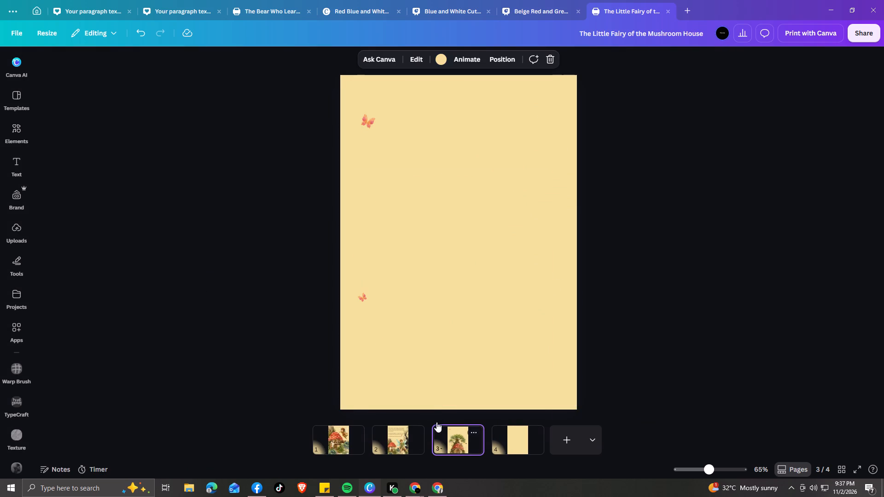
click(470, 227)
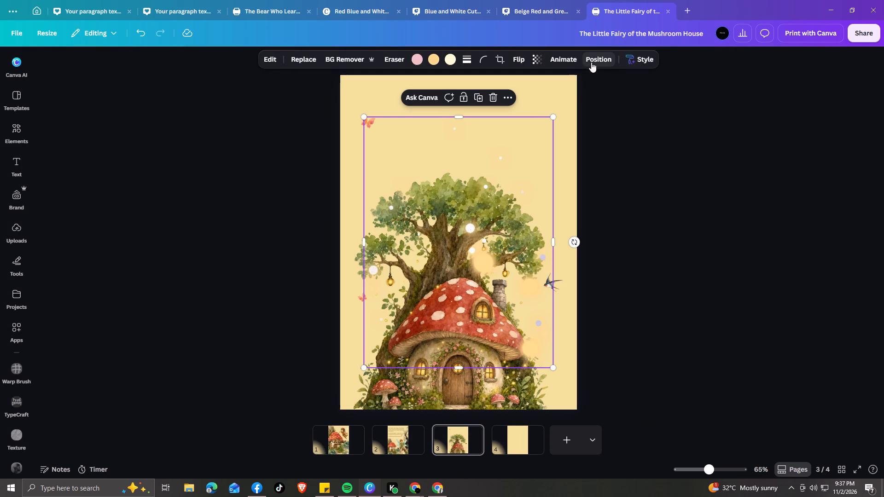
click(591, 62)
drag(128, 142, 128, 218)
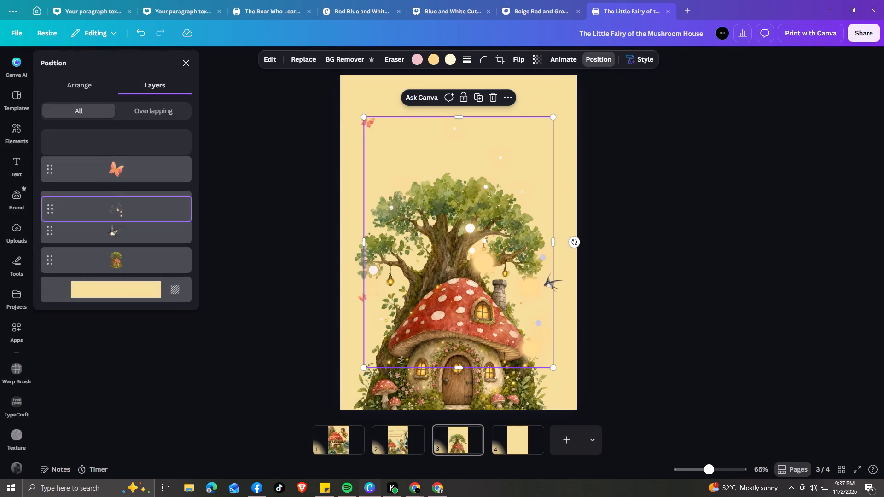
drag(128, 218, 124, 270)
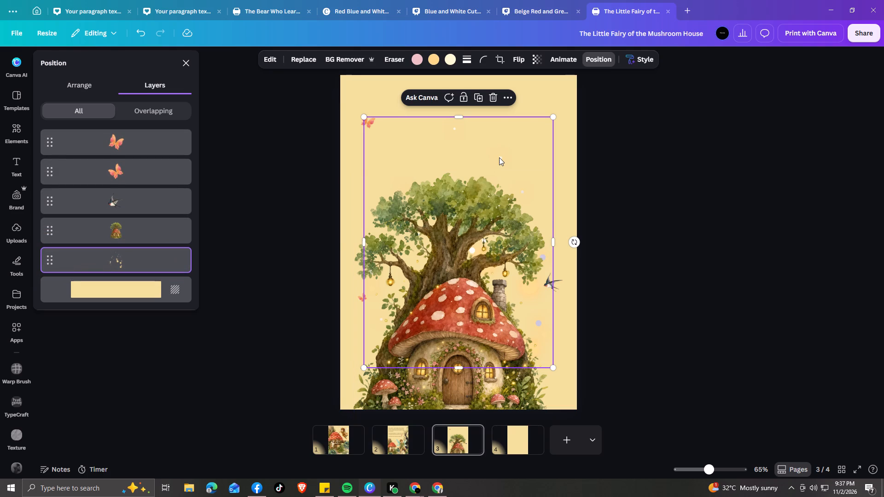
drag(499, 157, 511, 145)
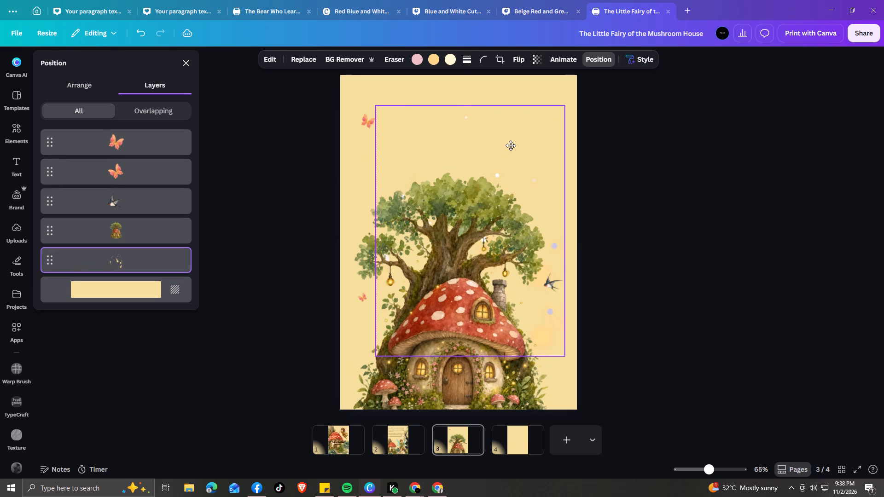
drag(511, 145, 511, 148)
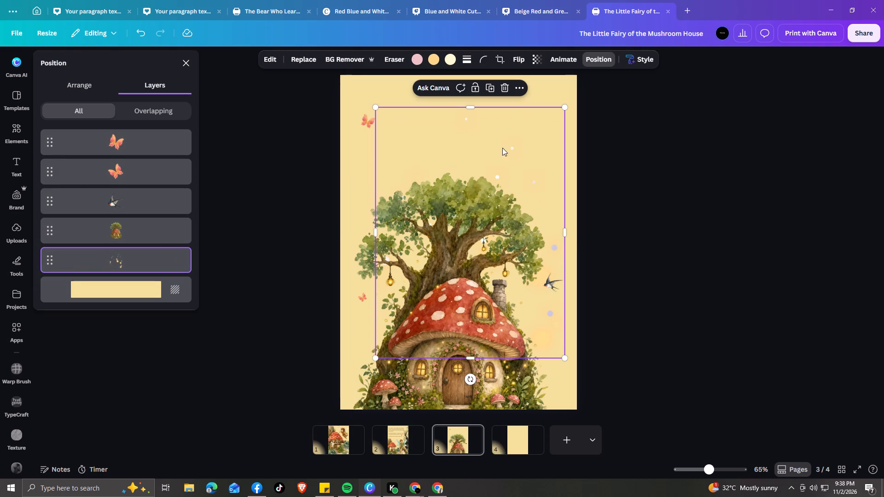
Duplicate page 3's light-dots graphic, shrink the copy to roughly half size, and place it over the left side of the tree and mushroom roof.
click(493, 92)
drag(492, 192, 477, 226)
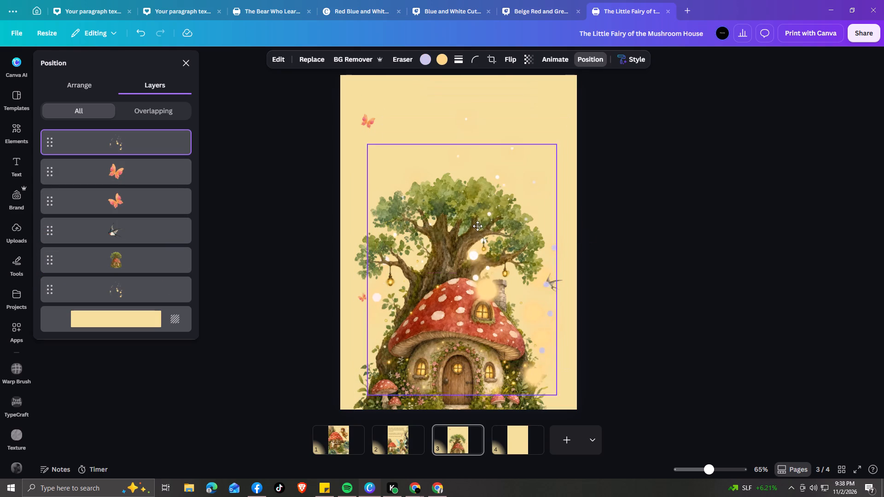
drag(477, 226, 450, 241)
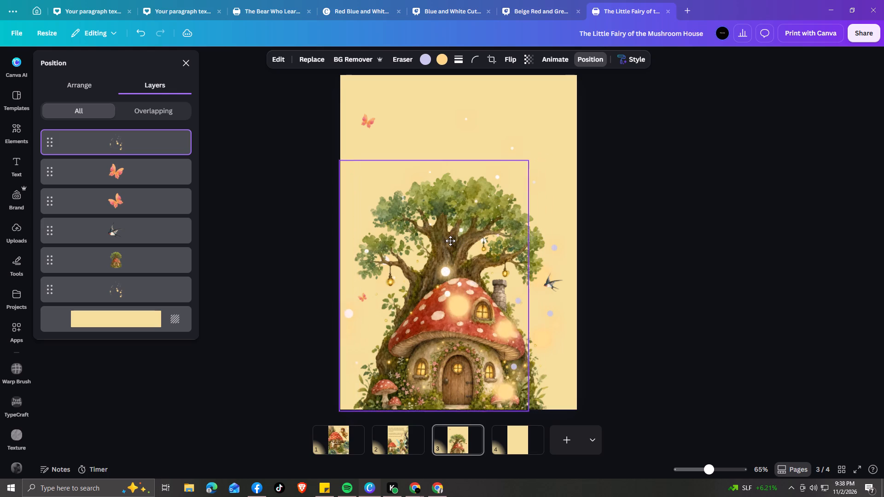
drag(450, 241, 458, 224)
drag(346, 147, 444, 222)
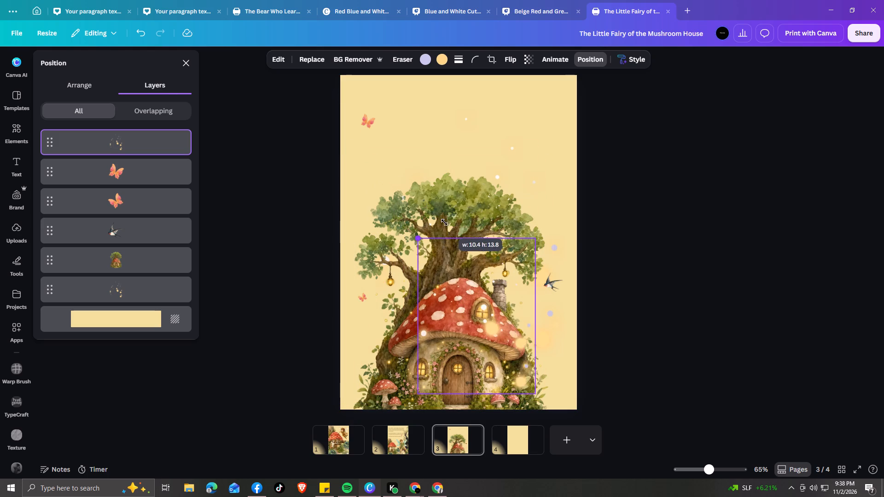
drag(444, 222, 461, 234)
drag(494, 310, 416, 290)
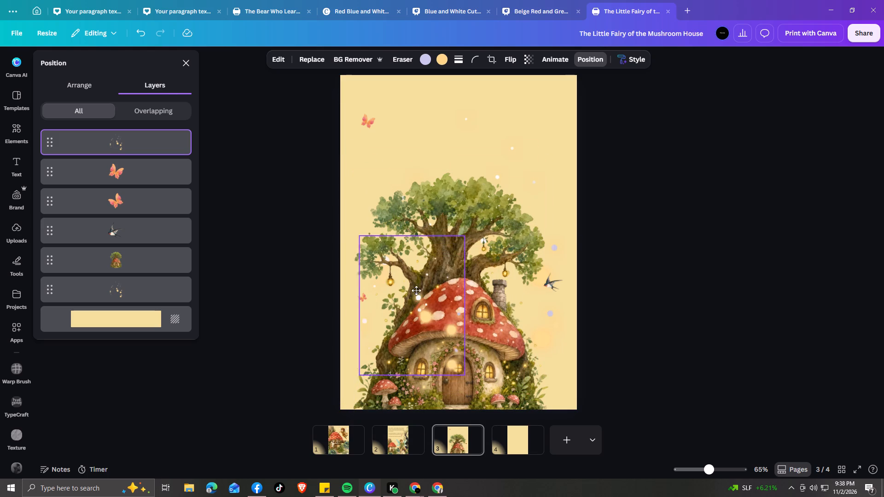
drag(416, 290, 415, 290)
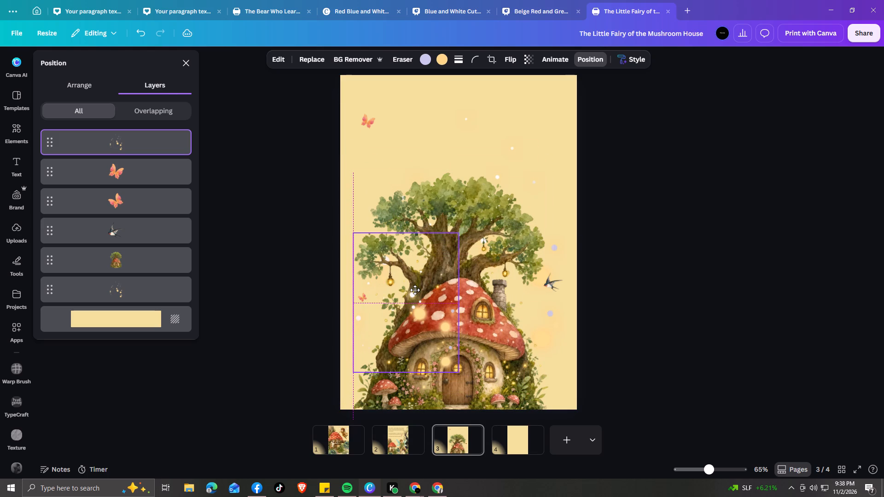
drag(415, 290, 415, 291)
click(687, 265)
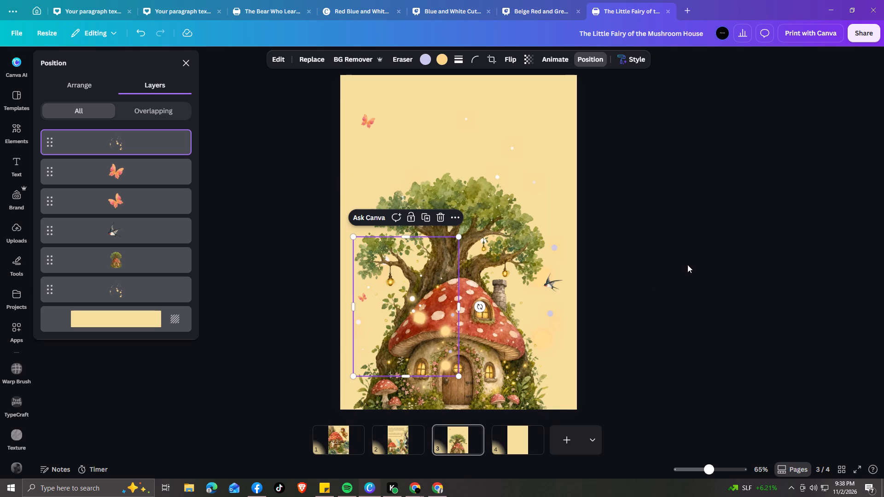
click(686, 264)
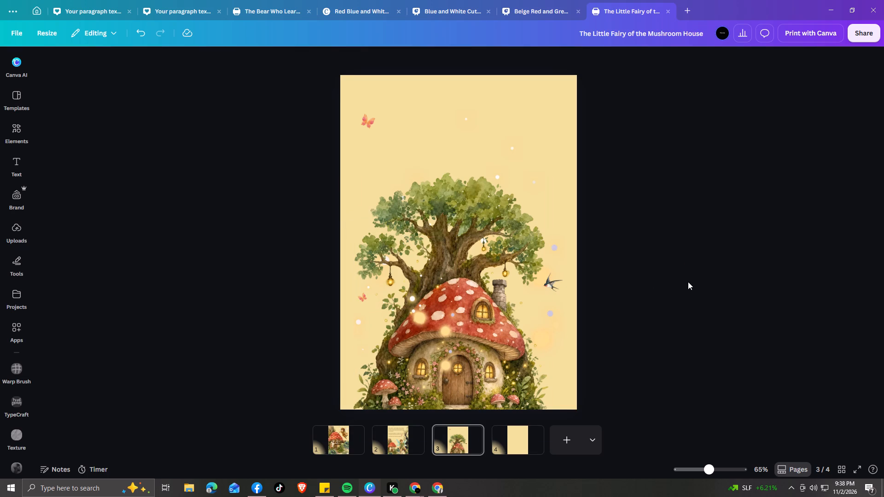
Switch to the browser's Digital Products board, open The Little Fairy of the Mushroom House item's updates, and copy the Page 2 story paragraphs.
click(850, 15)
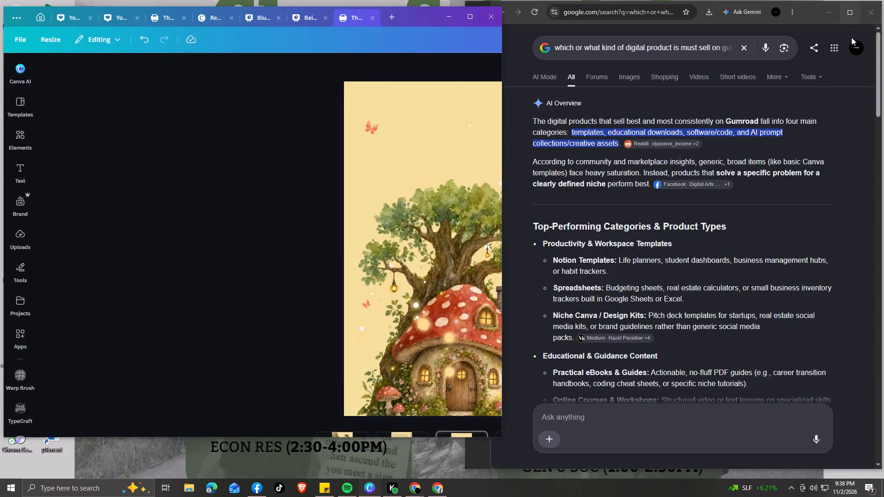
click(521, 116)
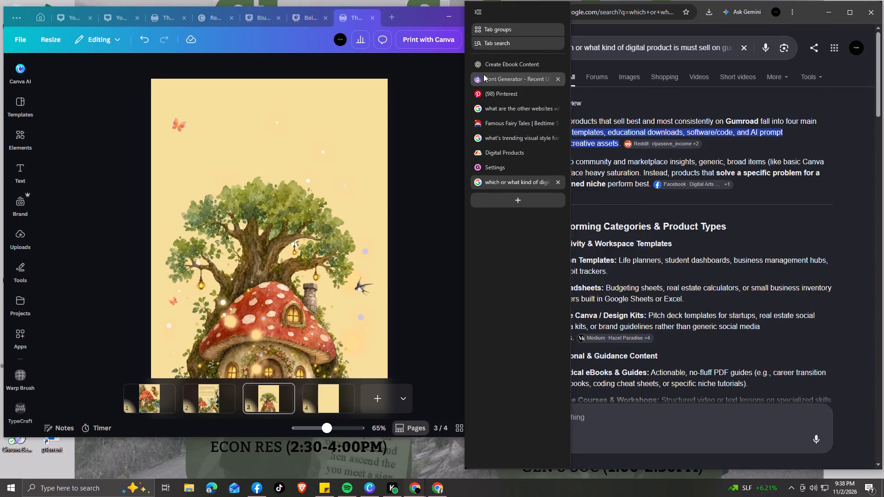
click(502, 154)
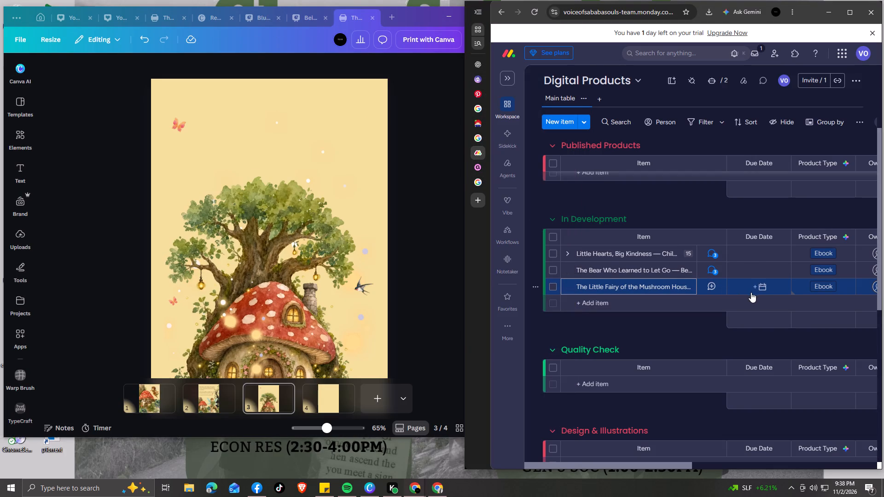
click(710, 288)
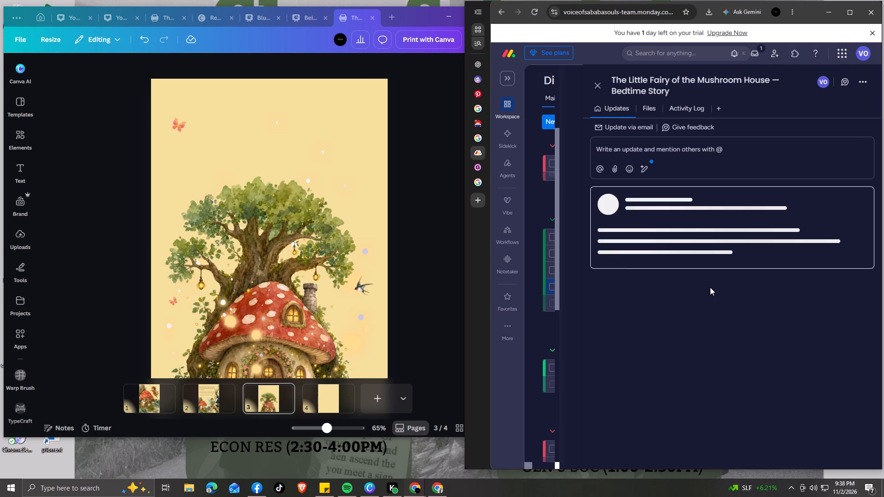
click(638, 351)
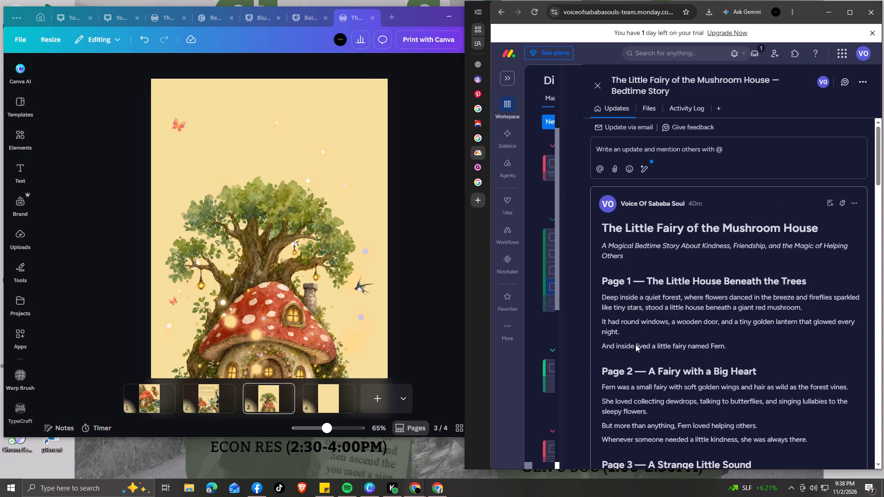
scroll(686, 314, down, 1)
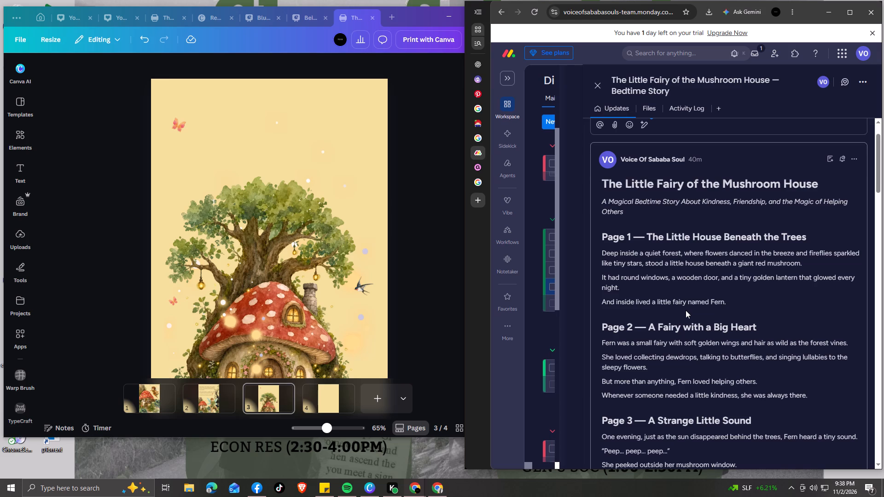
drag(603, 340, 609, 342)
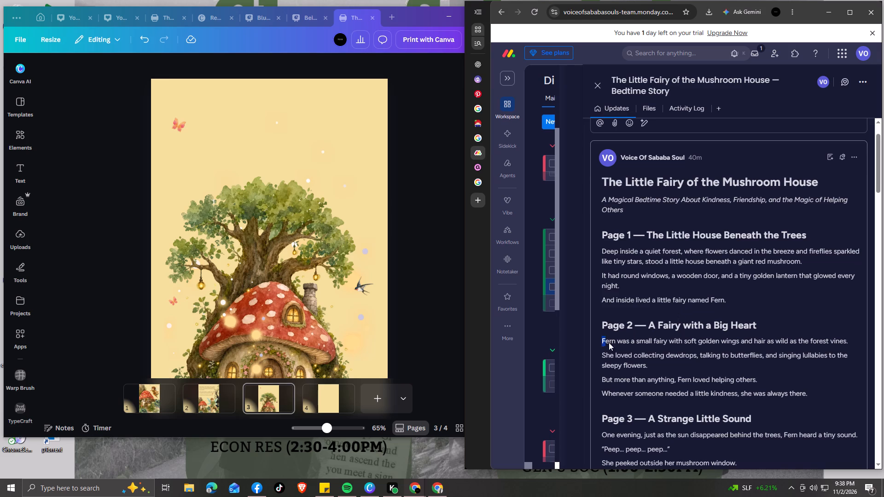
drag(609, 342, 692, 366)
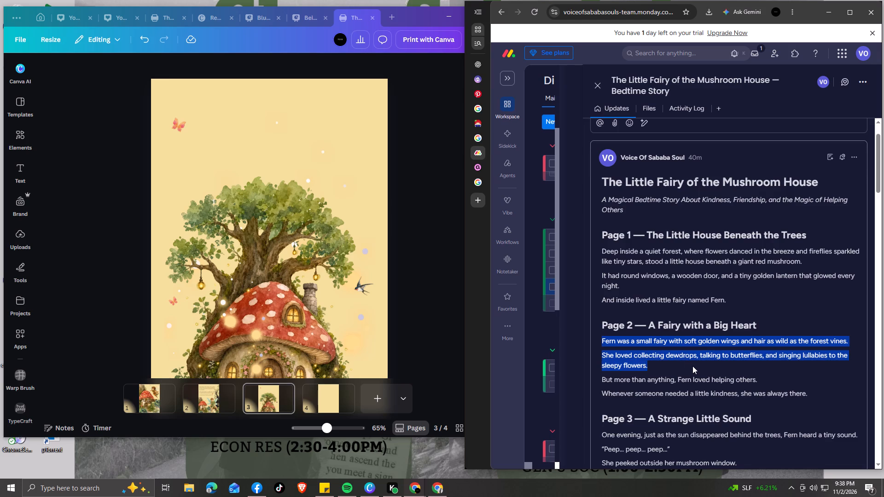
drag(692, 366, 823, 393)
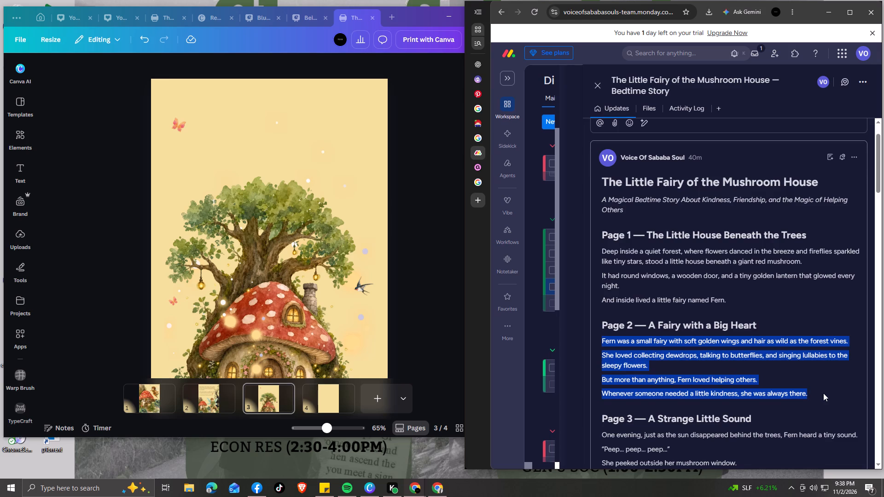
drag(823, 393, 823, 393)
key(ctrl+c)
In Canva, duplicate page 2's story text box and move the copy onto page 3.
click(207, 399)
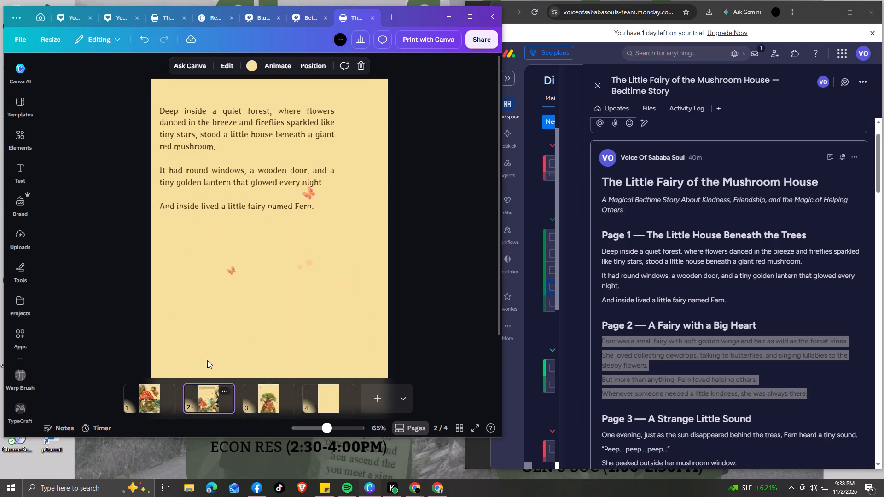
click(254, 188)
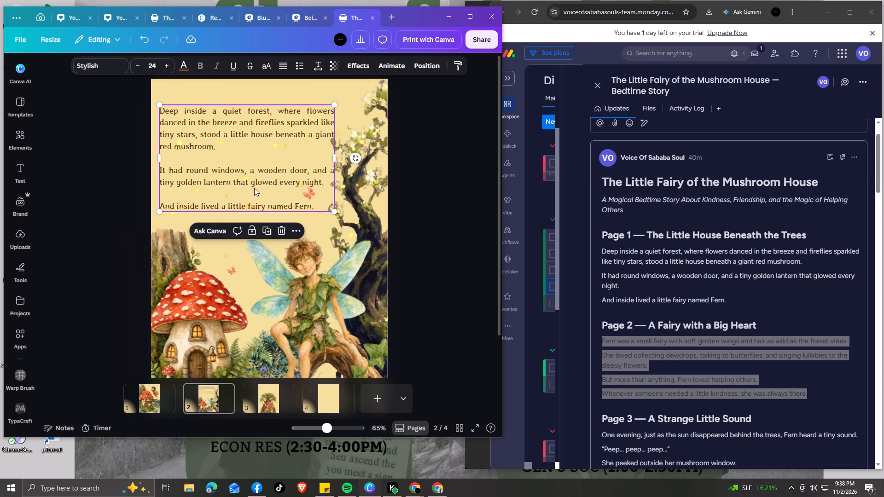
key(ctrl+d)
drag(254, 191, 261, 397)
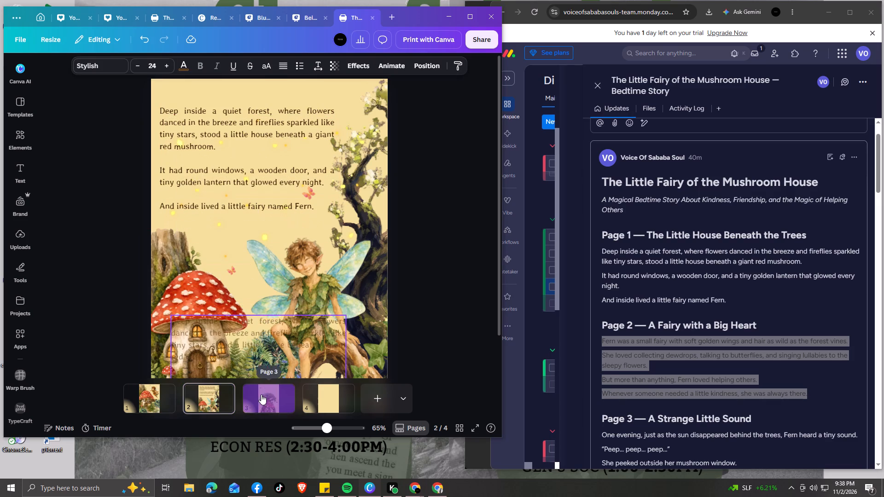
Replace all the text in page 3's copied text box with the copied "A Fairy with a Big Heart" paragraphs.
double_click(275, 178)
double_click(280, 198)
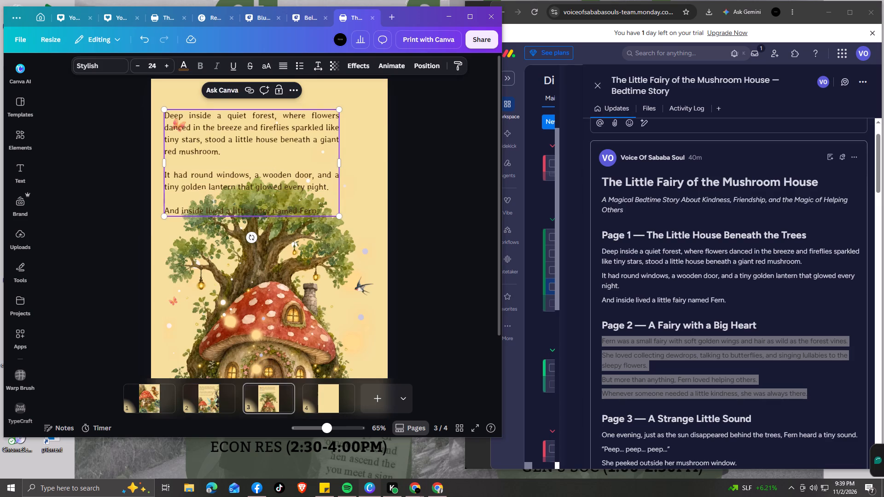
triple_click(278, 187)
click(278, 187)
click(278, 185)
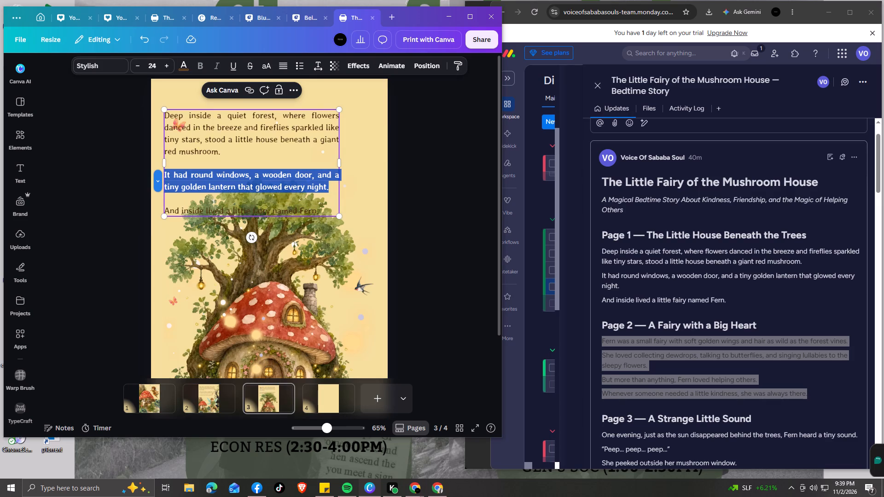
click(275, 180)
triple_click(273, 166)
triple_click(273, 166)
click(273, 166)
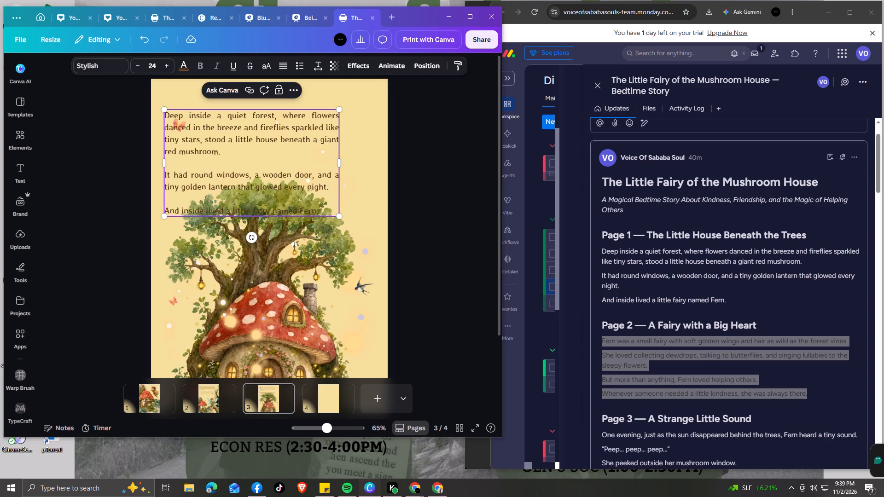
triple_click(273, 169)
double_click(273, 169)
click(286, 179)
drag(328, 211, 326, 210)
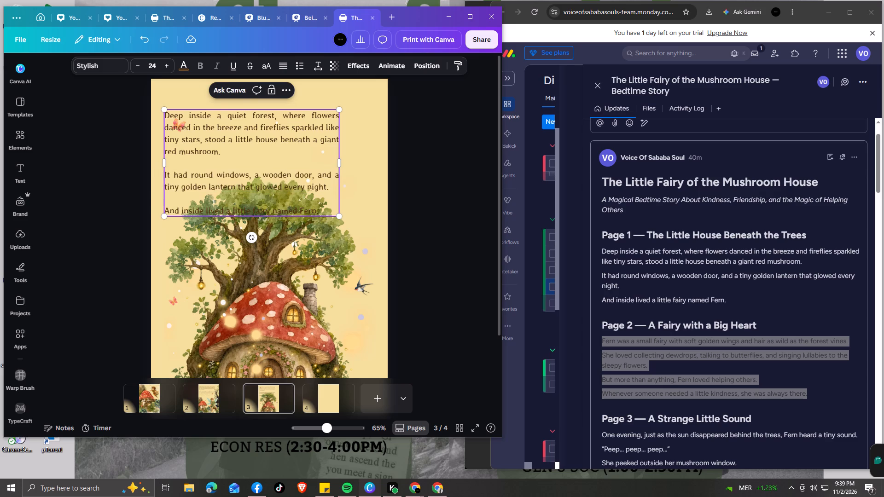
drag(326, 210, 166, 117)
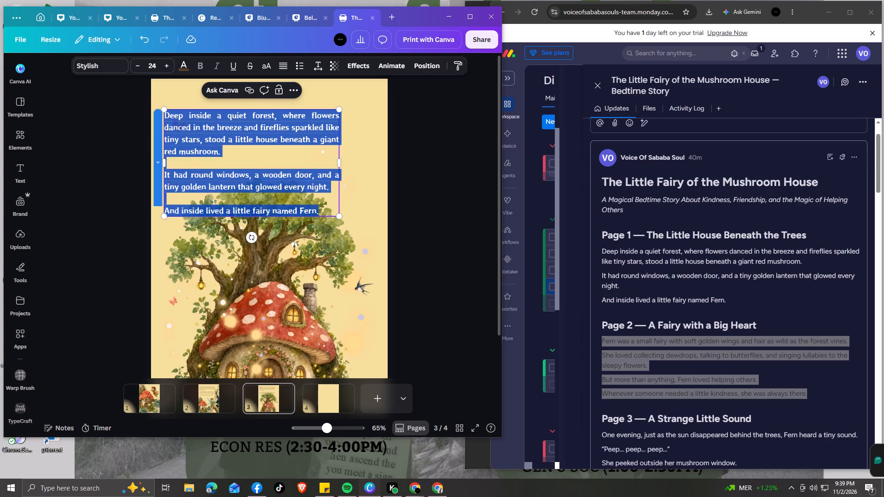
key(ctrl+v)
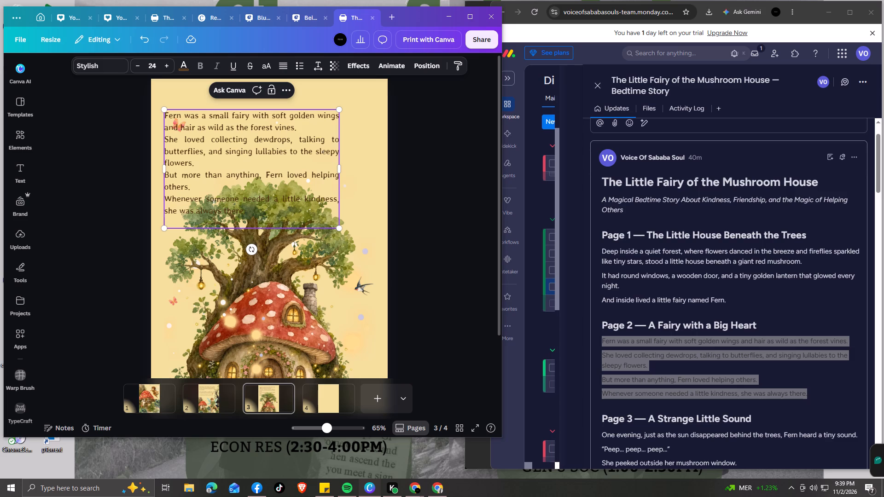
Widen page 3's story text box to about 19.8, move it up above the tree, and remove the trailing blank line.
drag(340, 168, 392, 165)
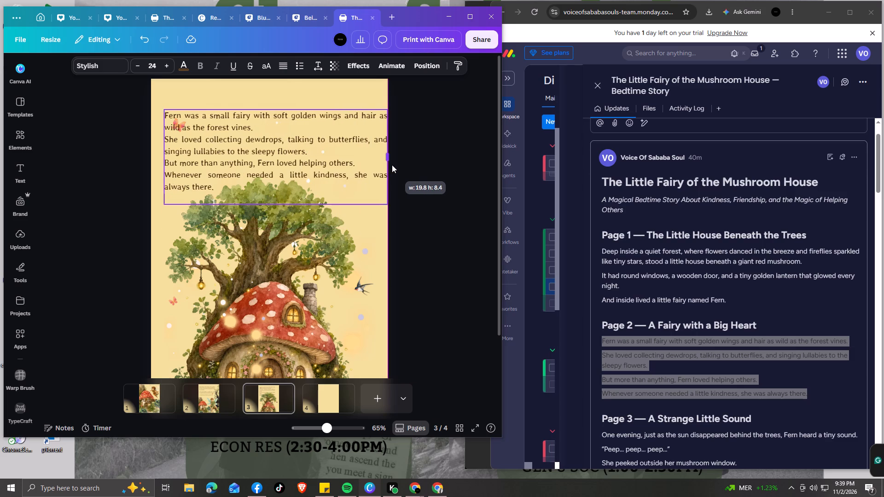
drag(392, 165, 388, 162)
click(220, 396)
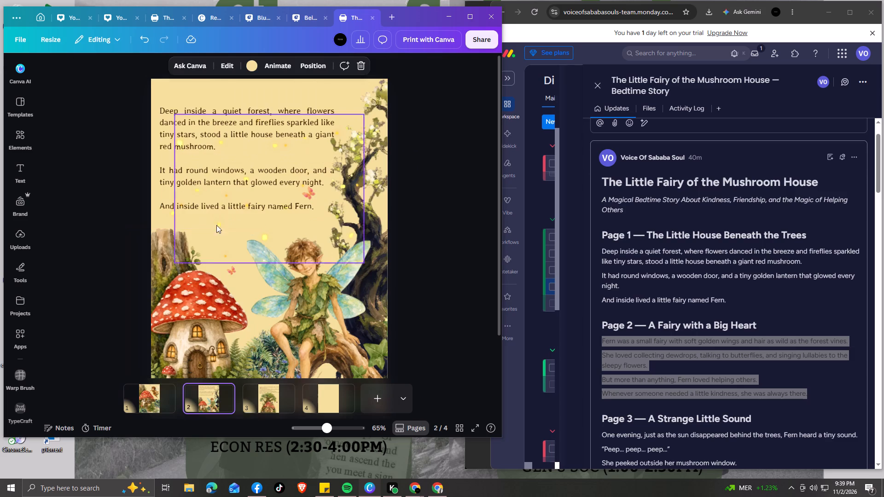
click(234, 168)
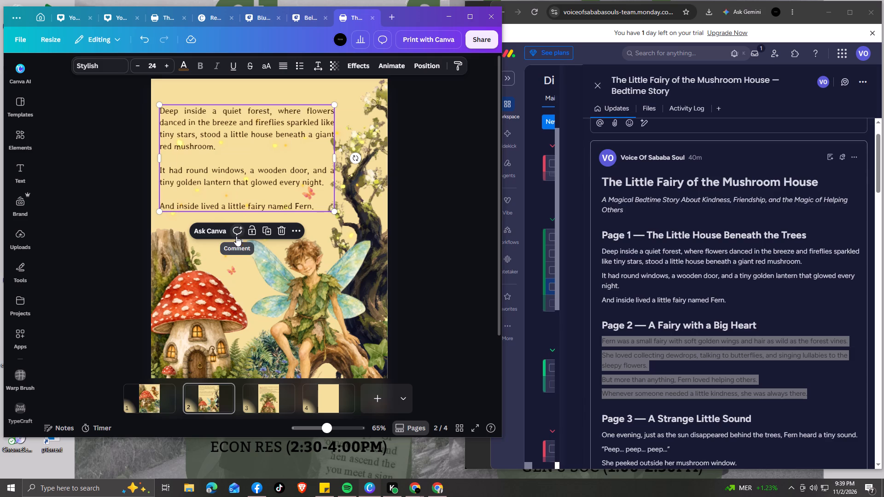
click(268, 394)
drag(286, 167, 283, 148)
click(218, 177)
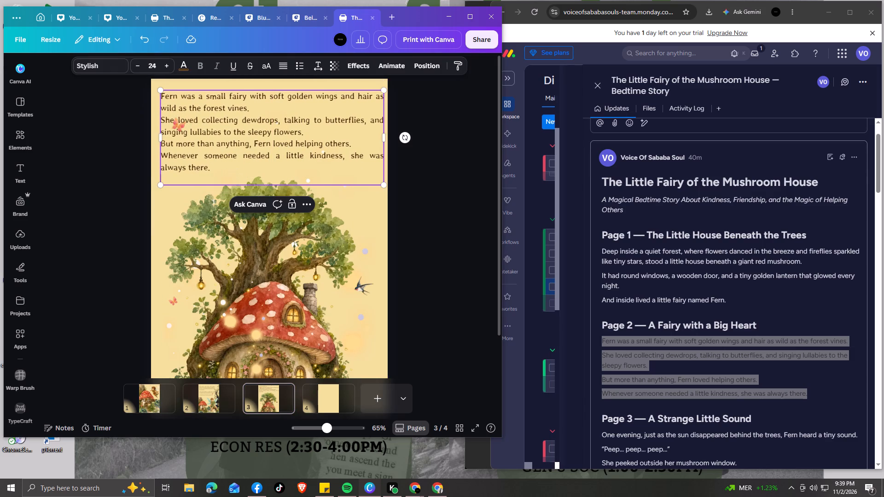
key(BackSpace)
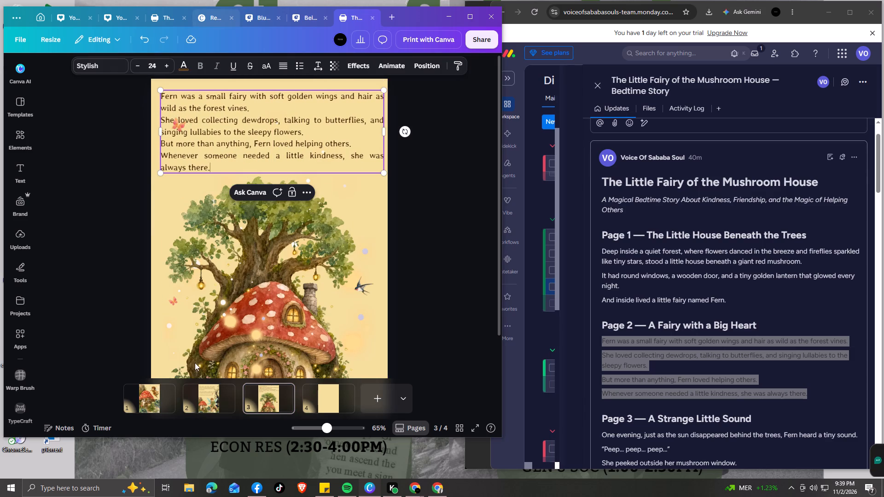
Set page 2's story text to font size 21 and shift the text box slightly down.
click(203, 402)
click(232, 164)
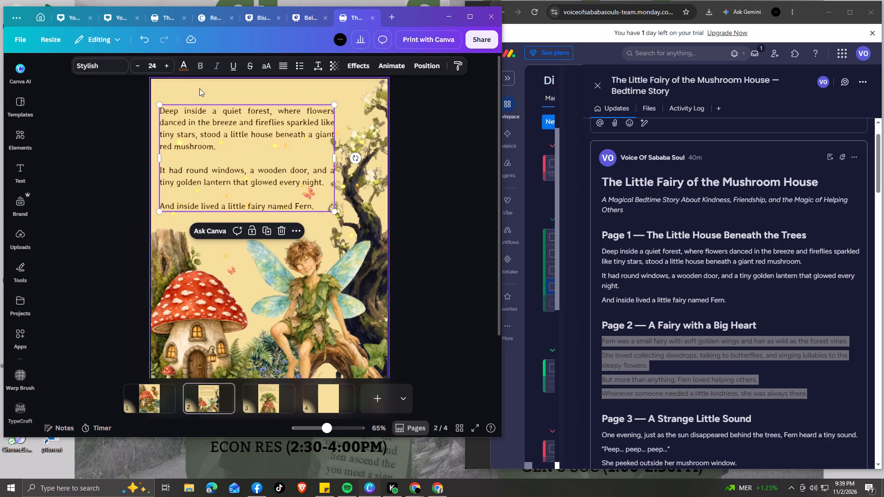
double_click(138, 69)
click(138, 69)
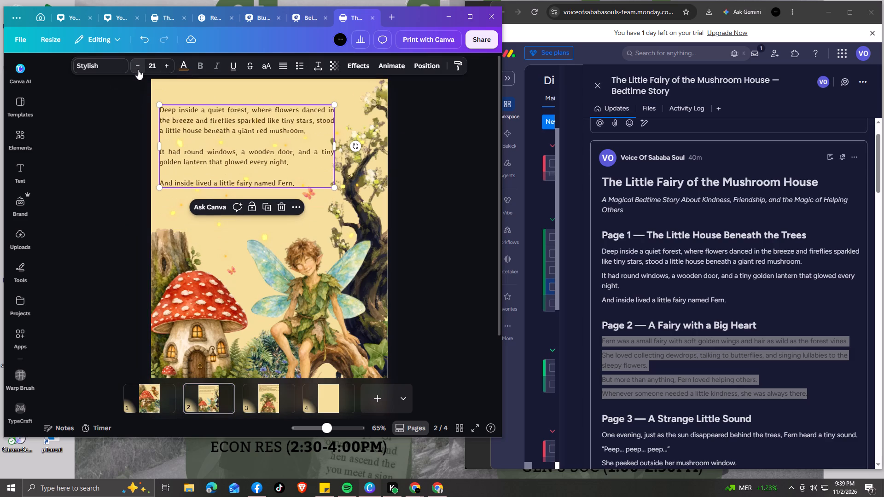
click(138, 69)
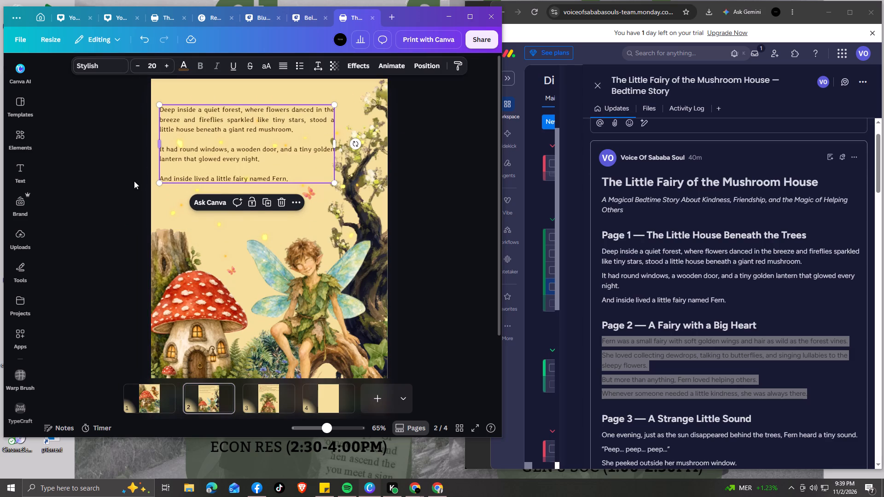
click(172, 68)
click(129, 146)
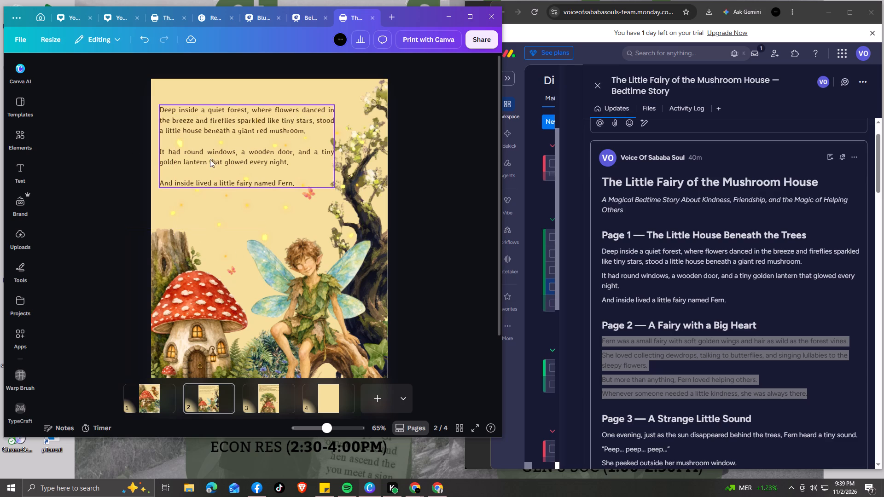
drag(210, 163, 210, 170)
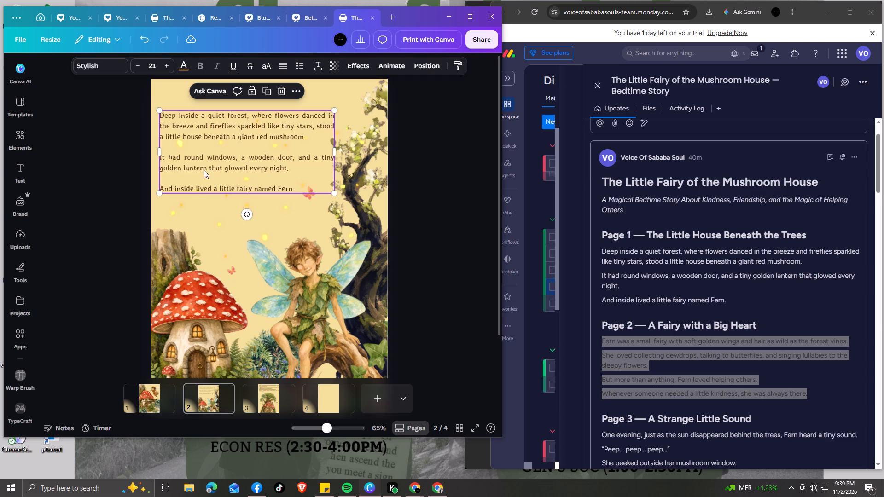
click(115, 166)
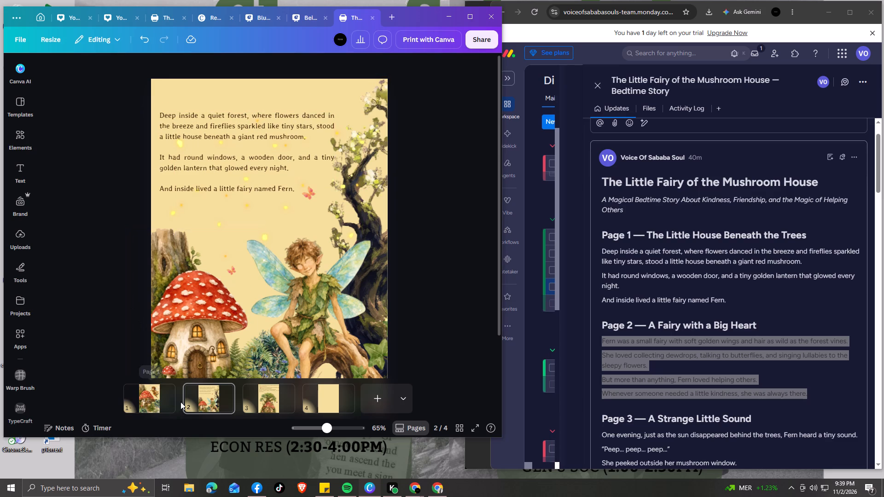
Set page 3's story text to font size 20 and narrow its text box to about 17 wide.
click(262, 394)
click(270, 152)
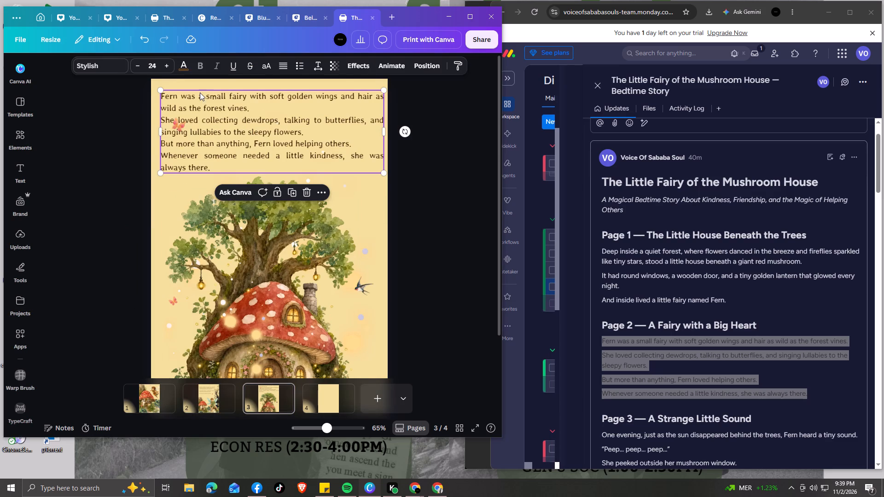
triple_click(142, 64)
click(142, 64)
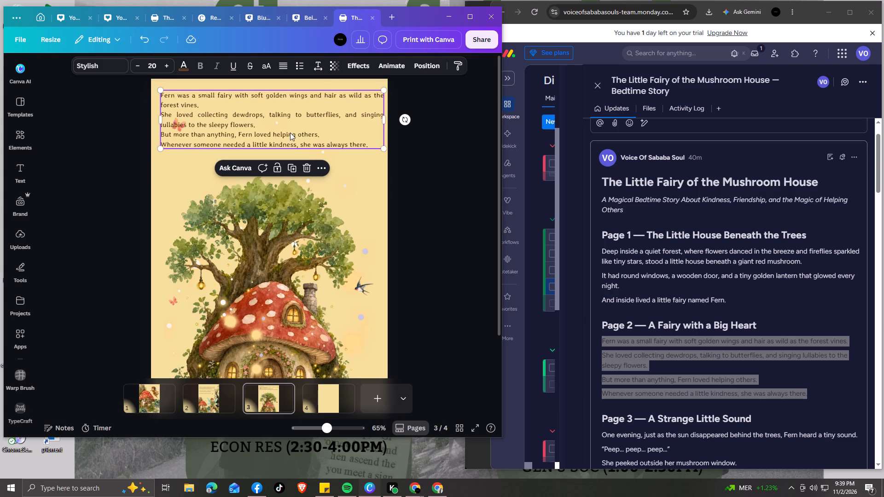
drag(384, 121, 355, 120)
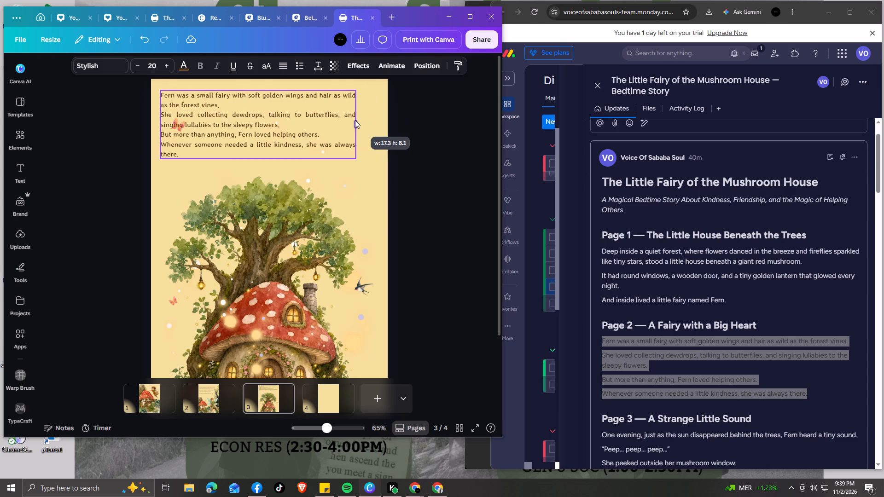
drag(355, 120, 352, 120)
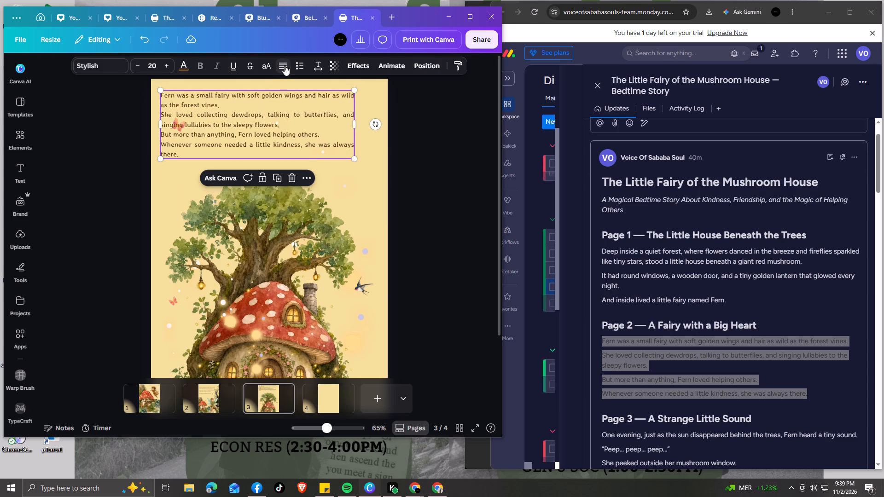
Left-align page 3's story text and move it slightly down and right, roughly centred above the tree.
click(285, 65)
drag(259, 138, 274, 146)
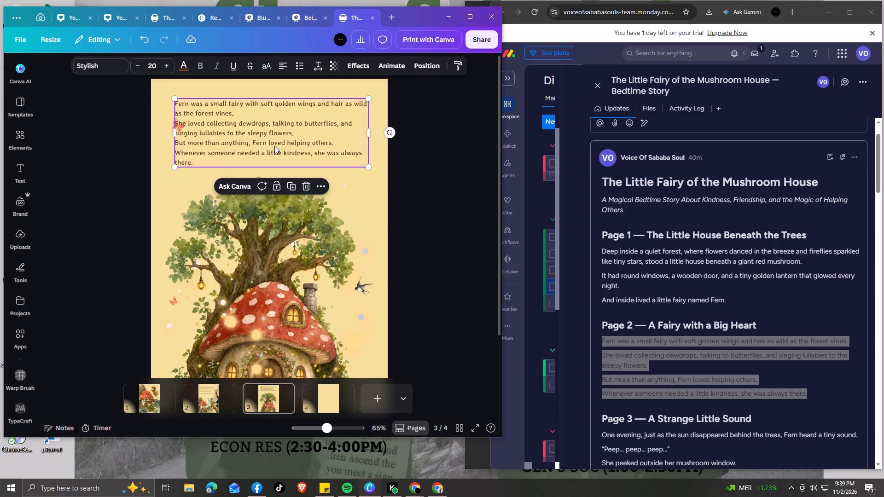
Centre page 3's story text box horizontally on the page and move it slightly down.
drag(273, 146, 271, 148)
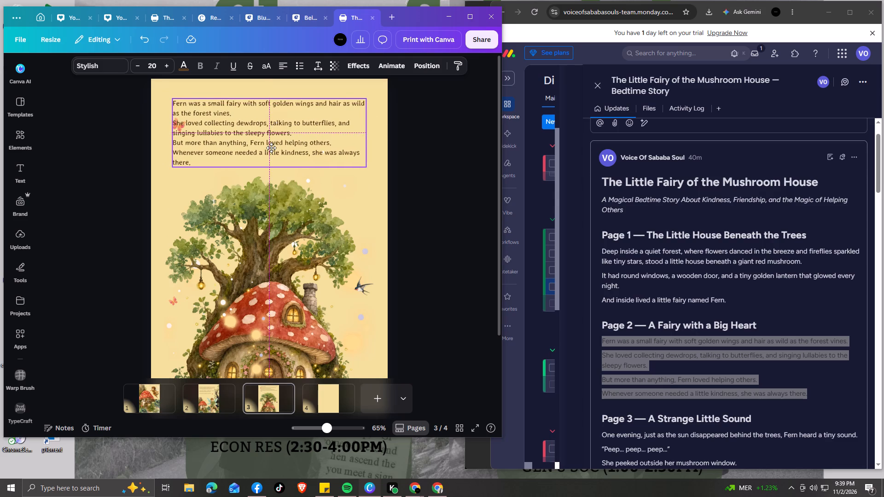
drag(271, 148, 271, 150)
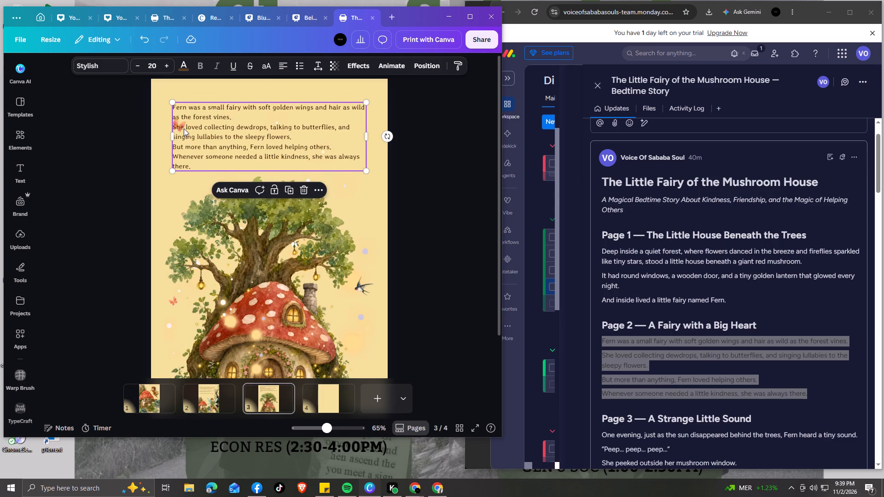
Change "She" to "He" at the start of the second sentence in page 3's story text.
click(184, 128)
key(BackSpace)
key(BackSpace)
key(BackSpace)
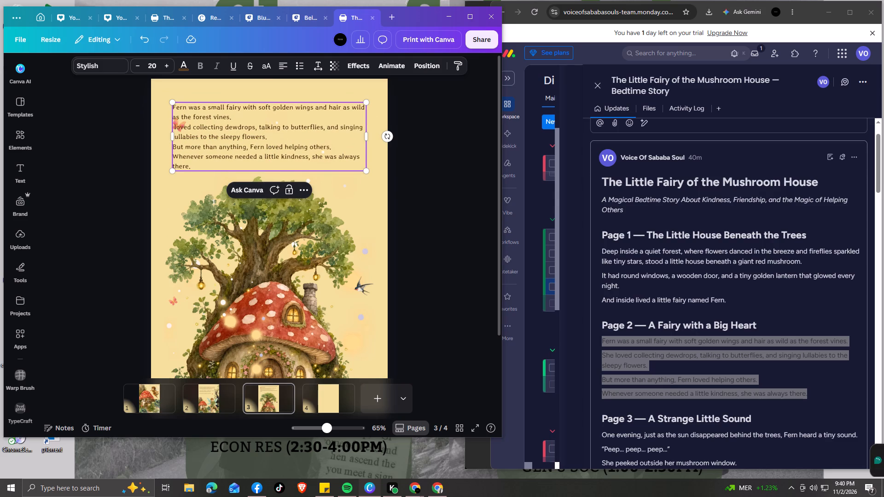
text(He)
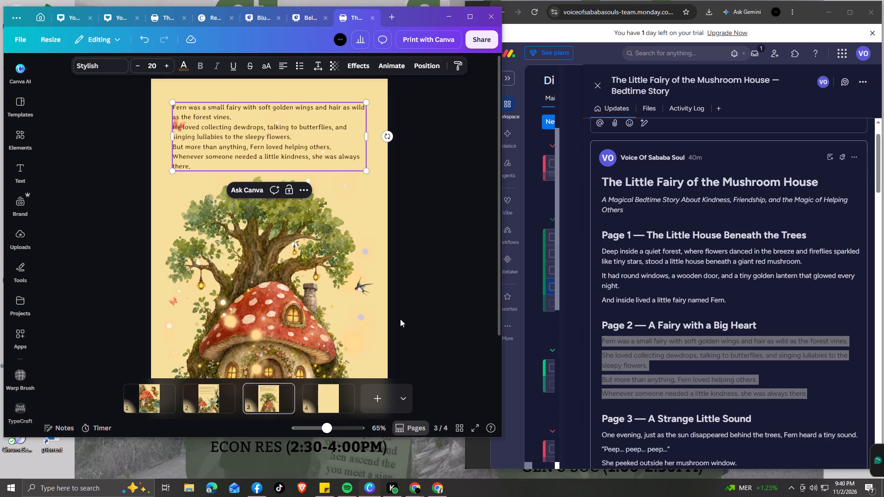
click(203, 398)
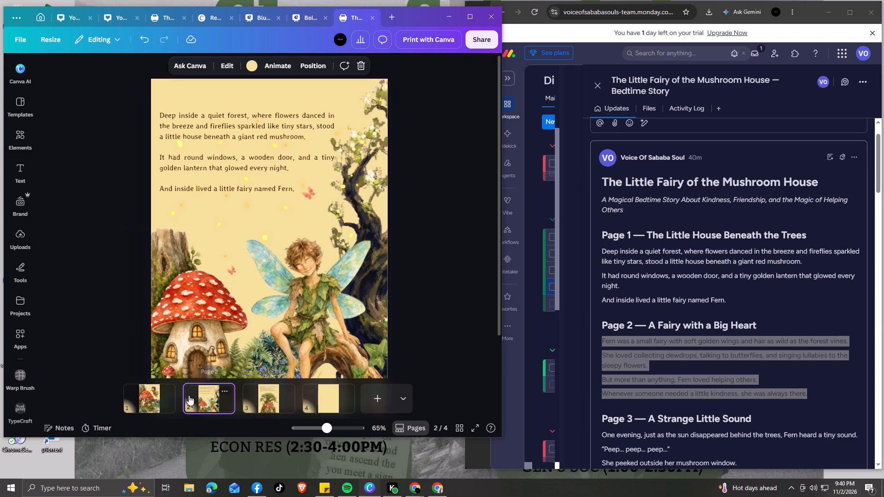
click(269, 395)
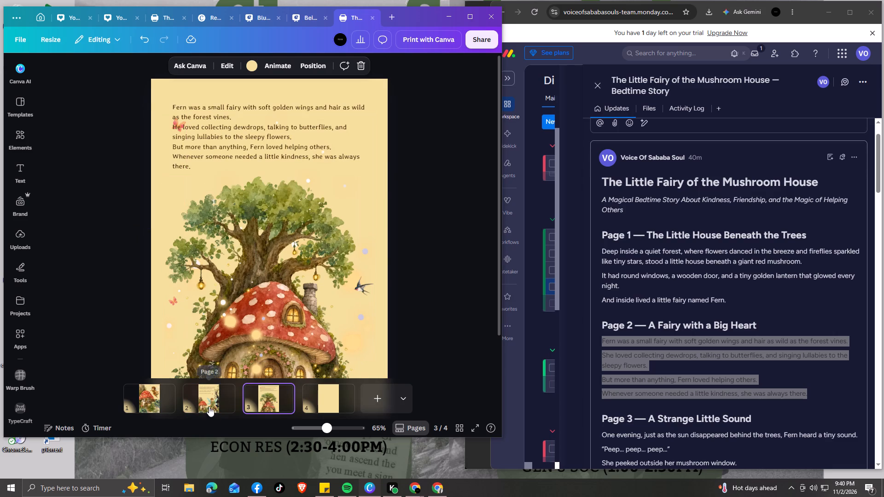
Copy the wildflower graphic from the "What We Found" slide of the other design and paste it over page 3's lower-right area.
click(300, 16)
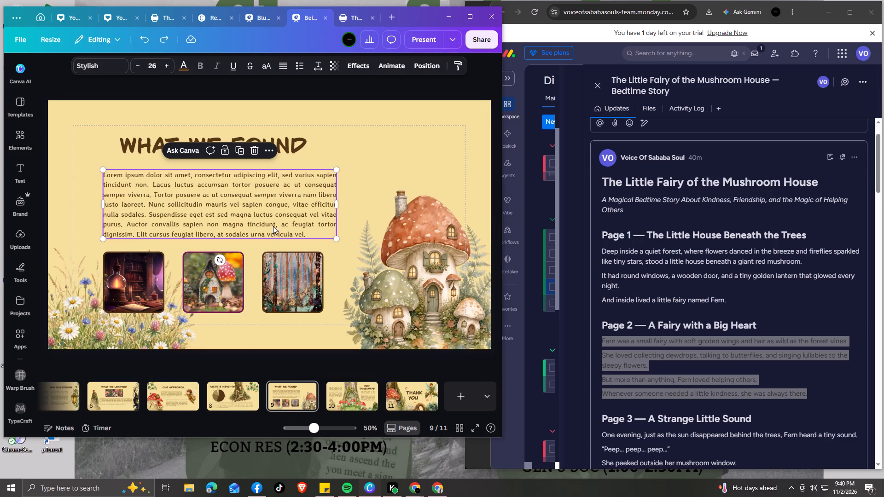
click(113, 343)
key(ctrl+c)
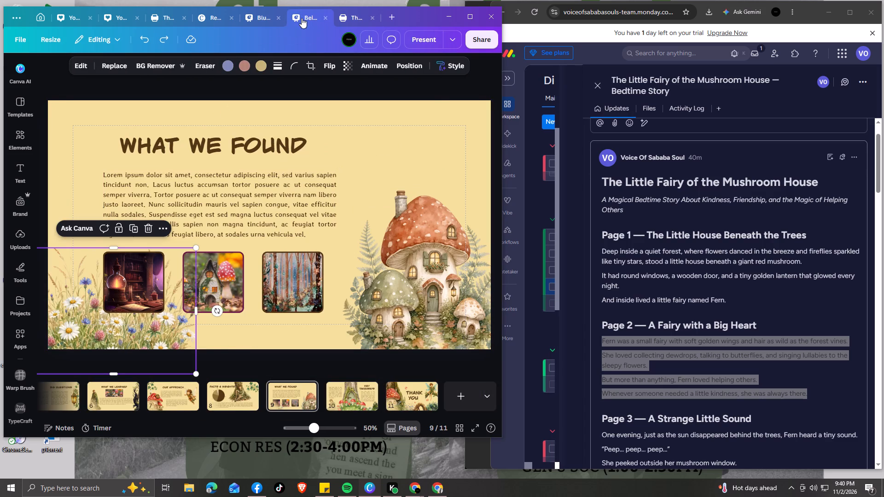
click(340, 15)
key(ctrl+v)
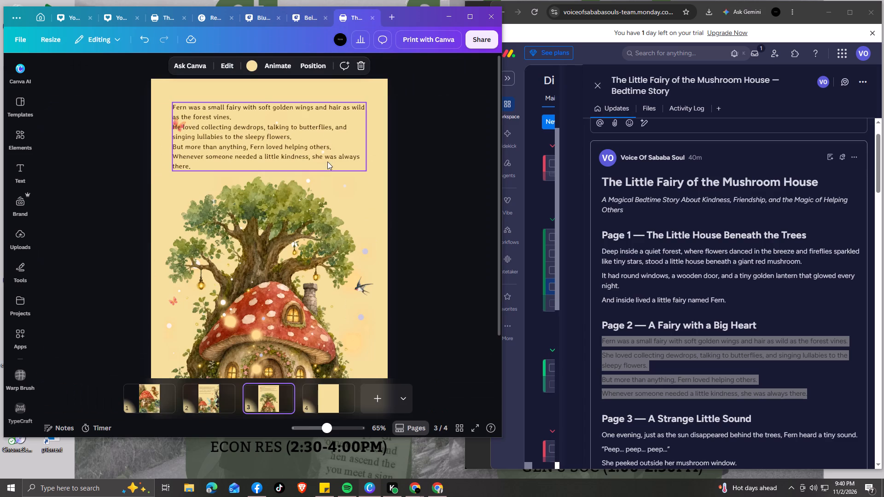
drag(256, 196, 337, 347)
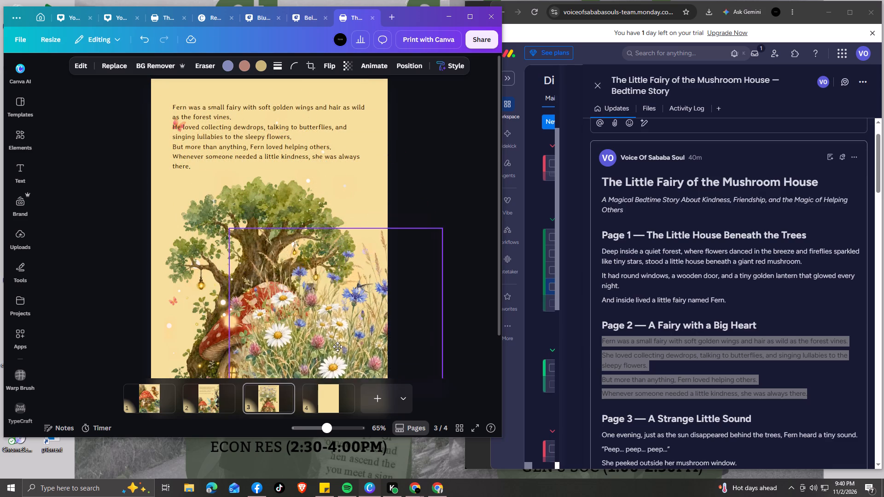
drag(337, 347, 364, 342)
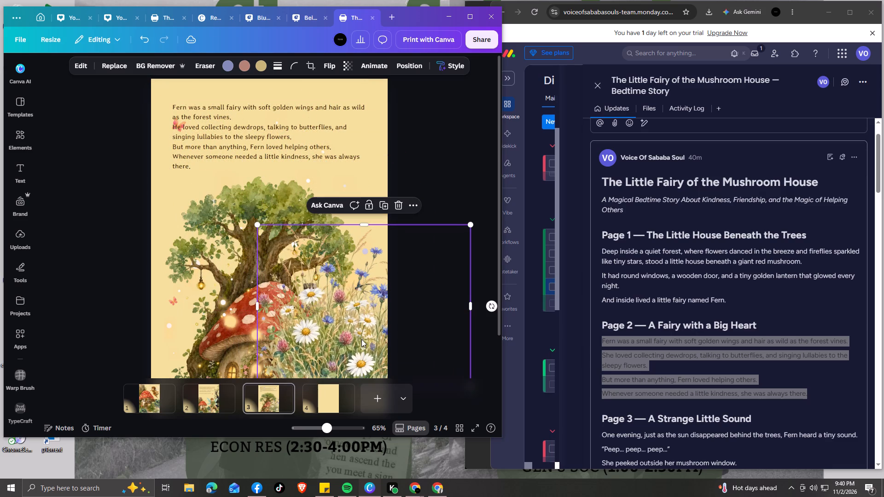
click(327, 70)
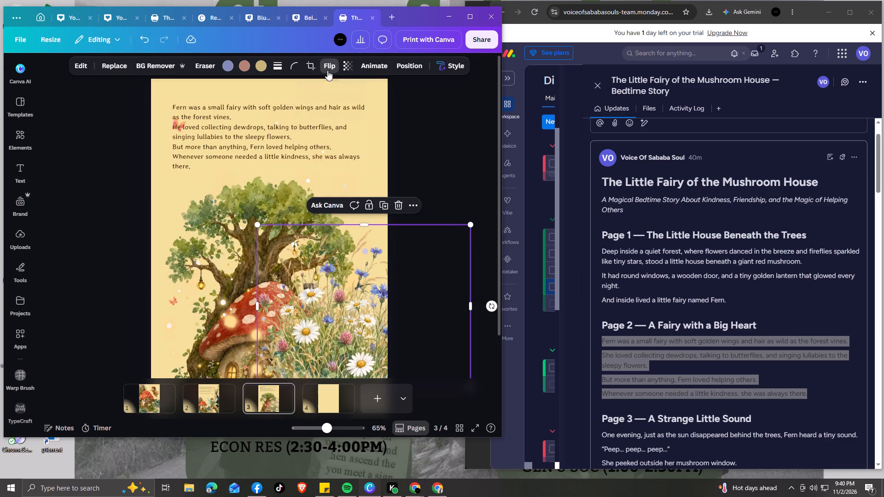
click(327, 70)
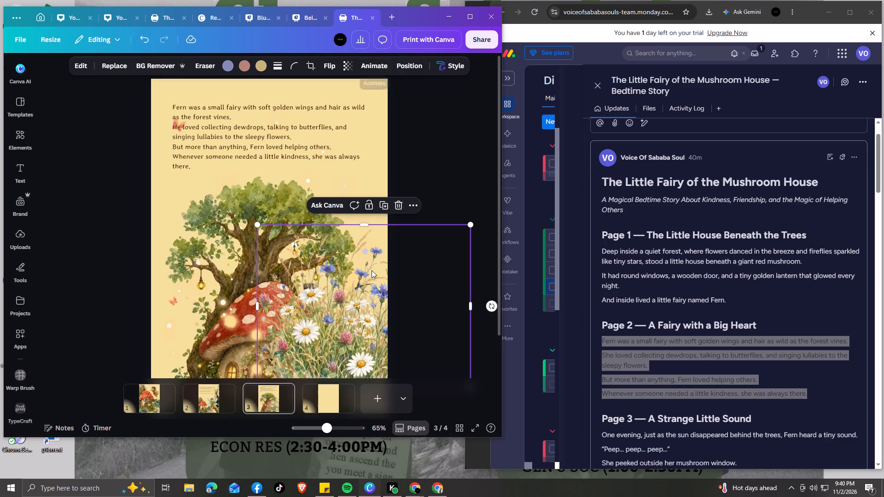
drag(312, 312, 262, 305)
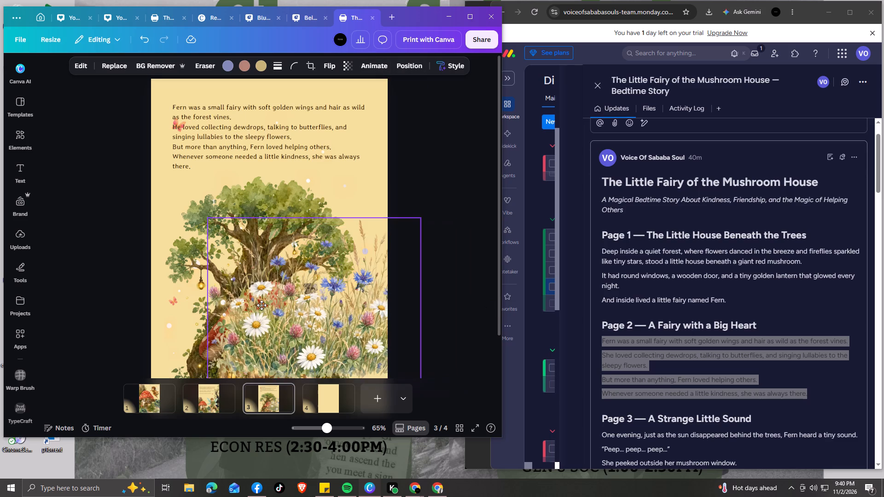
drag(262, 305, 284, 310)
Move the wildflower layer directly behind the mushroom house tree on page 3.
click(400, 67)
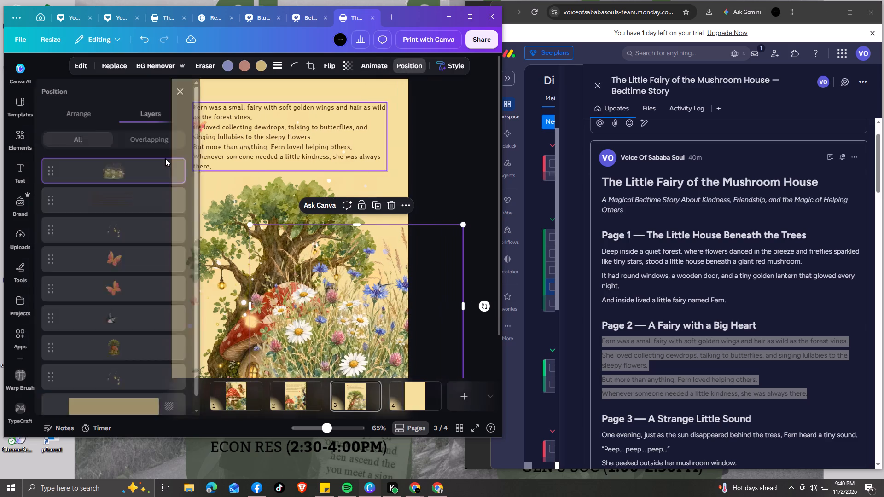
drag(122, 172, 125, 368)
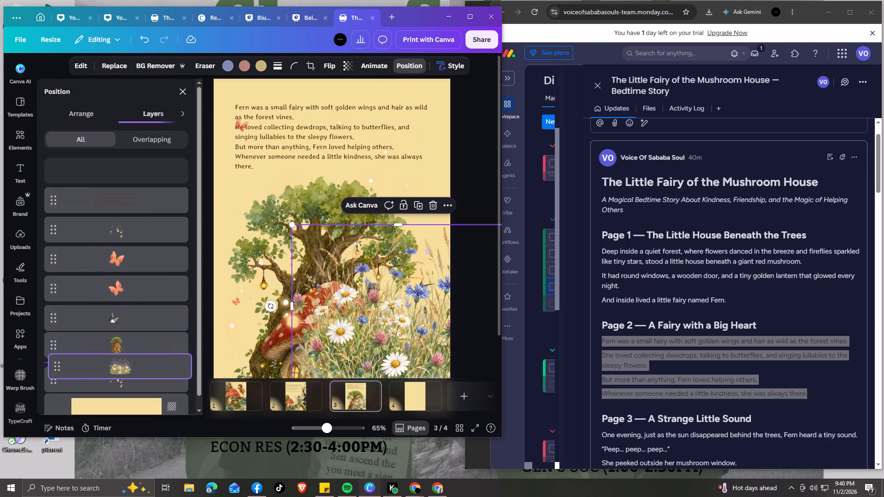
drag(125, 368, 125, 355)
Shrink the wildflowers to about 10.1 wide by 7.8 high and fit them in page 3's bottom-right corner beside the house.
drag(442, 324, 429, 329)
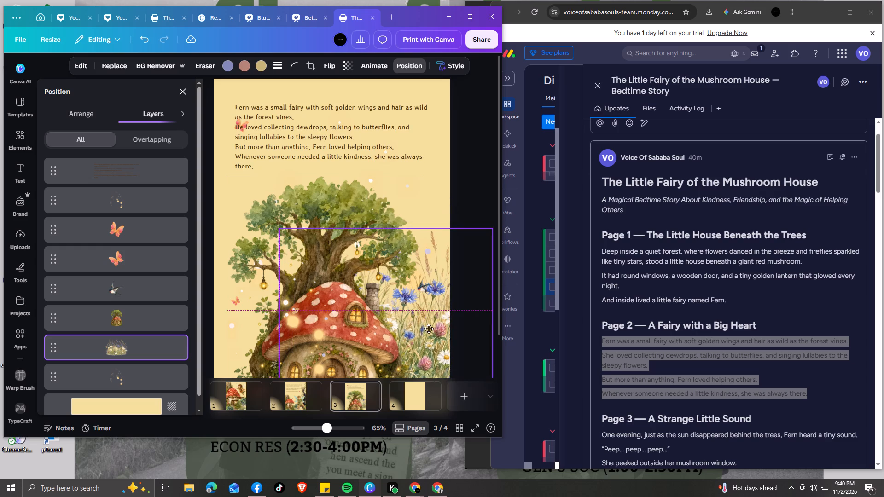
drag(429, 329, 418, 336)
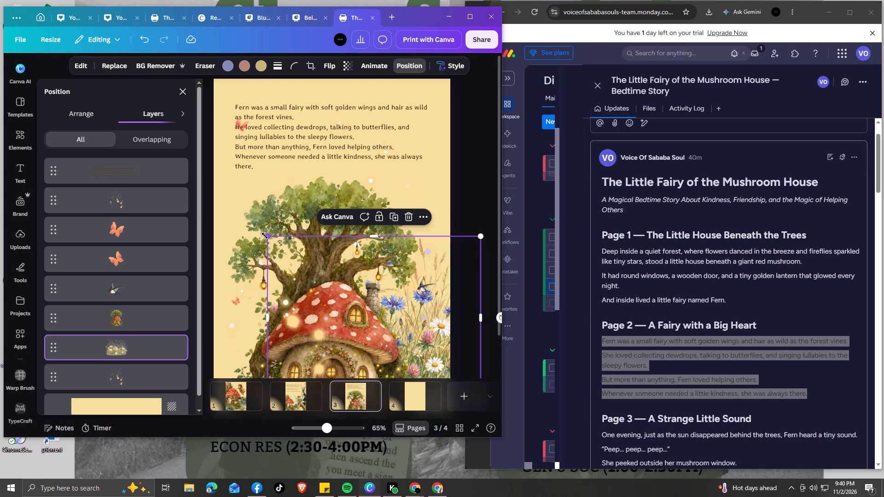
drag(265, 236, 375, 290)
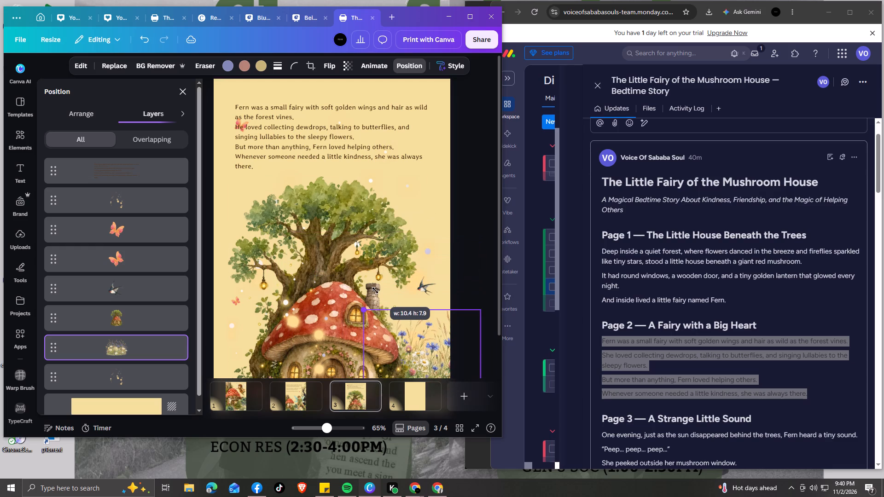
drag(375, 290, 388, 295)
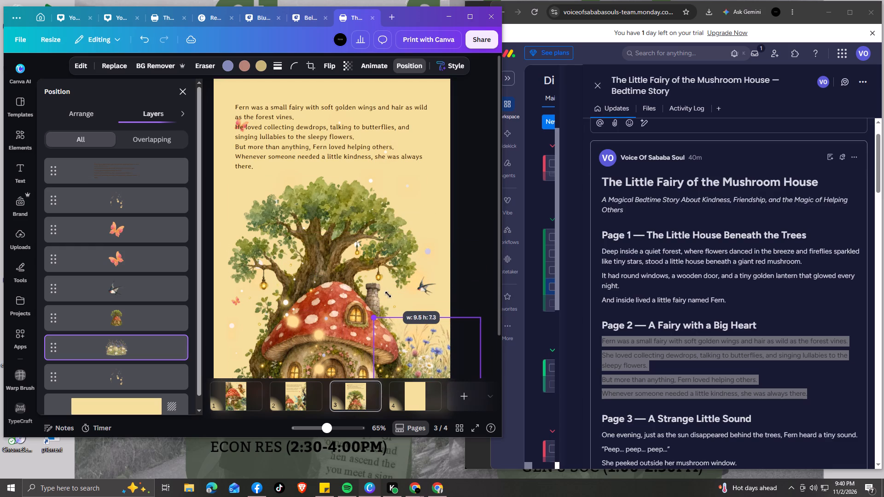
drag(388, 295, 382, 291)
drag(462, 351, 459, 333)
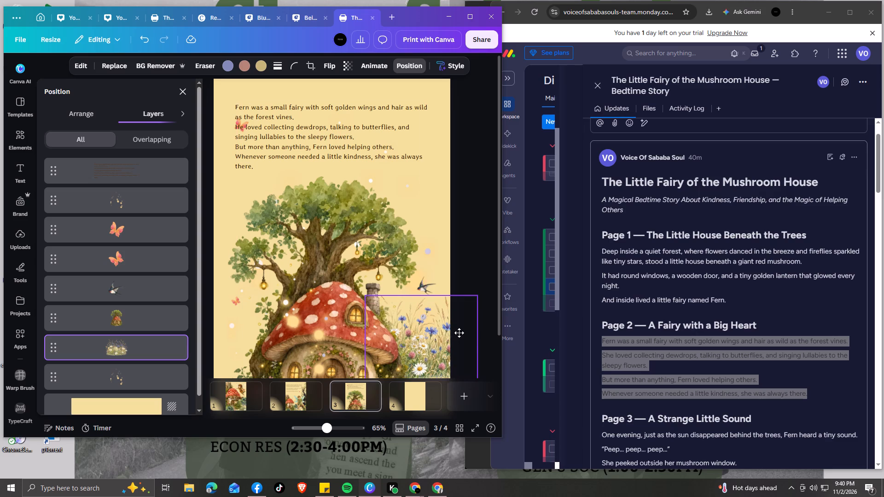
drag(459, 333, 459, 334)
scroll(463, 277, down, 2)
drag(433, 299, 433, 332)
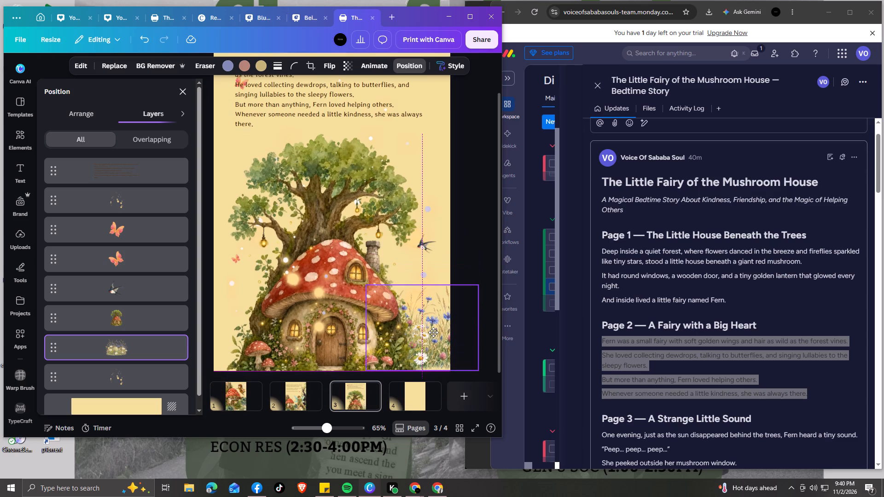
drag(433, 332, 434, 333)
click(364, 286)
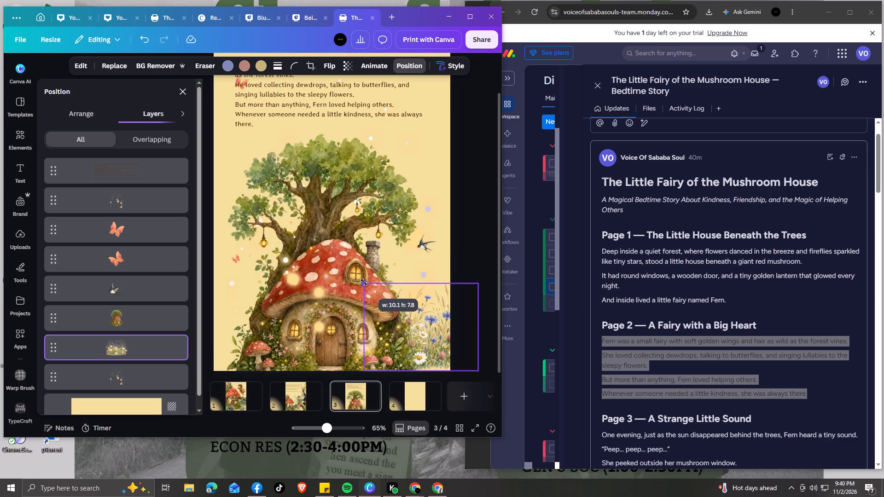
click(439, 327)
click(441, 329)
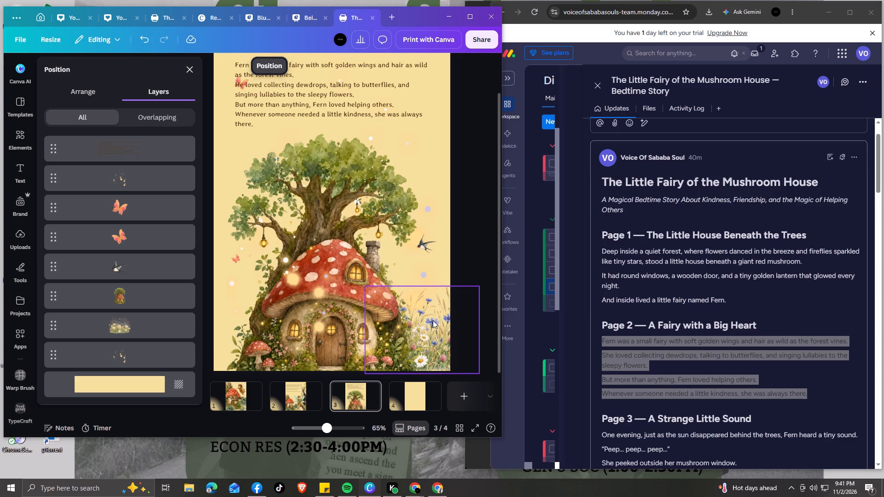
Duplicate the wildflowers and place the copy in page 3's bottom-left corner beside the house.
key(ctrl+d)
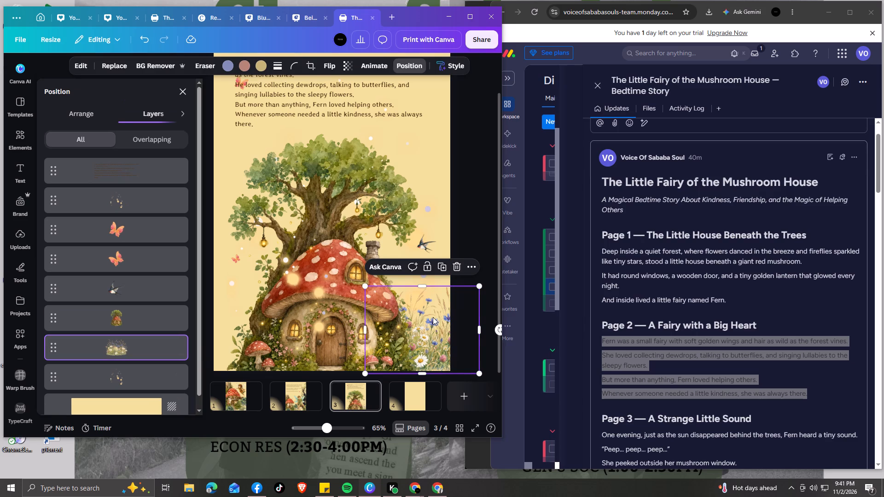
key(ctrl+d)
drag(435, 321, 416, 321)
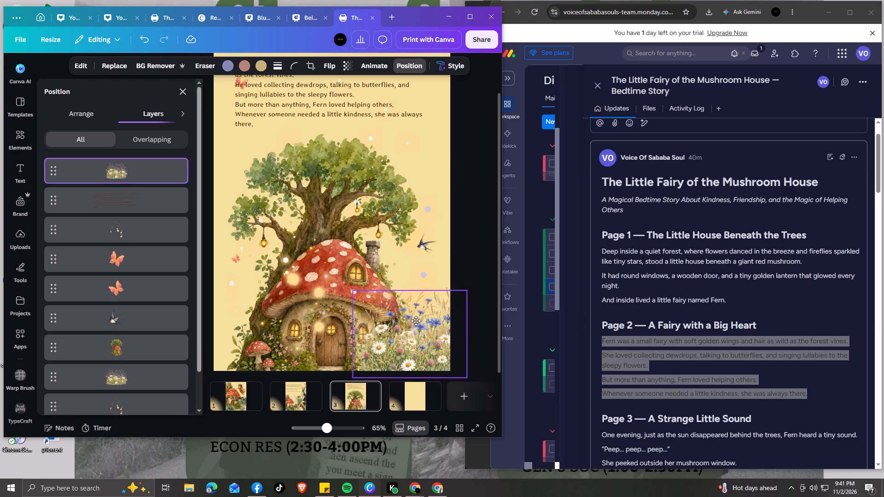
drag(416, 321, 239, 321)
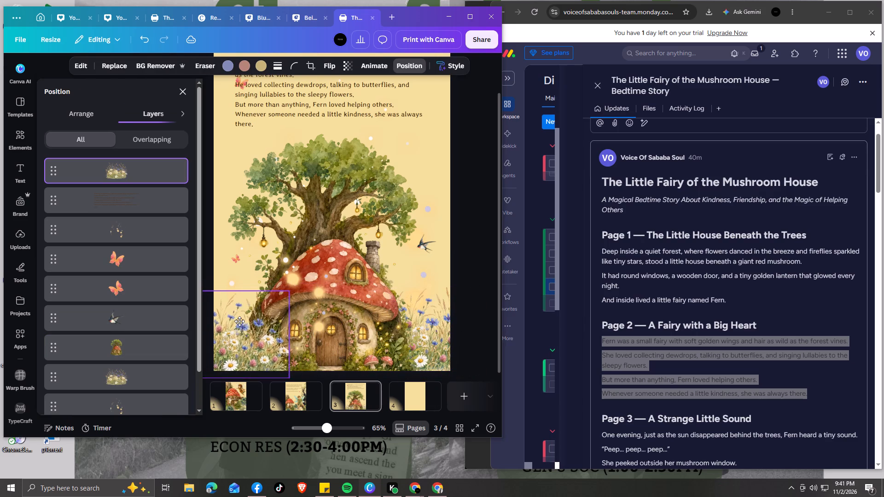
drag(239, 321, 230, 323)
Layer the bottom-left wildflowers directly behind the tree, shift them slightly towards the house, and enlarge them a little.
drag(114, 169, 116, 209)
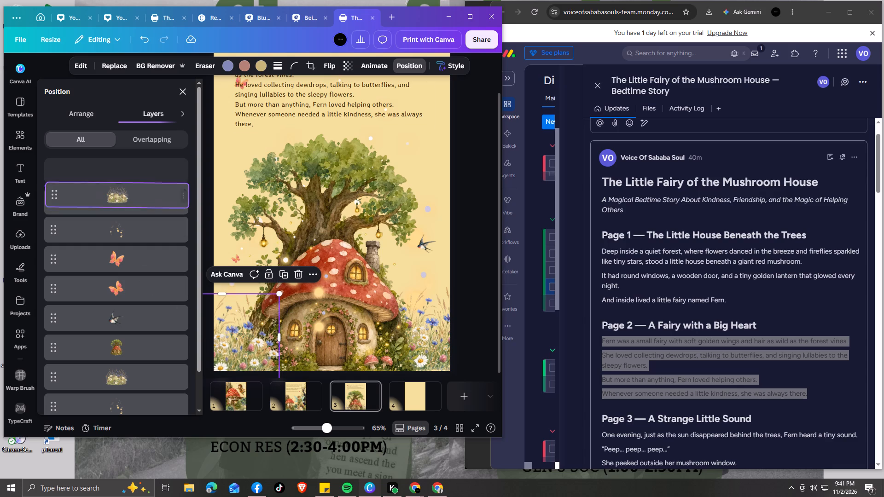
drag(116, 209, 118, 364)
drag(232, 339, 235, 339)
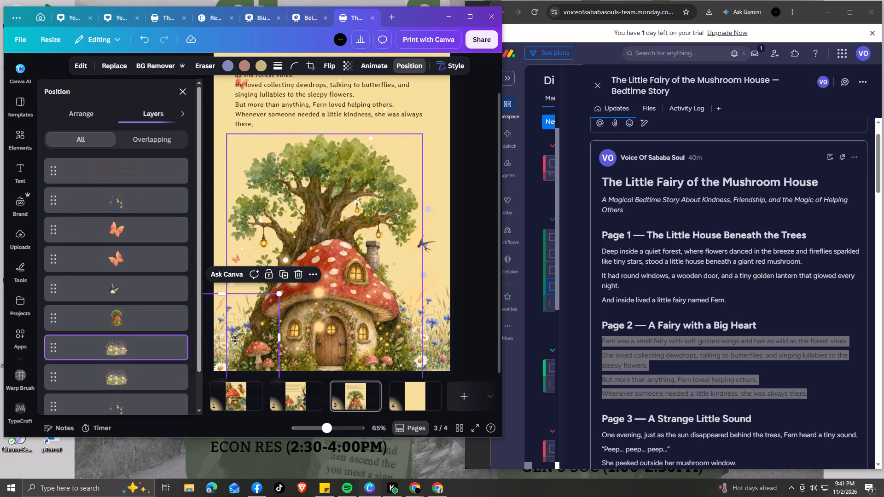
drag(235, 339, 238, 340)
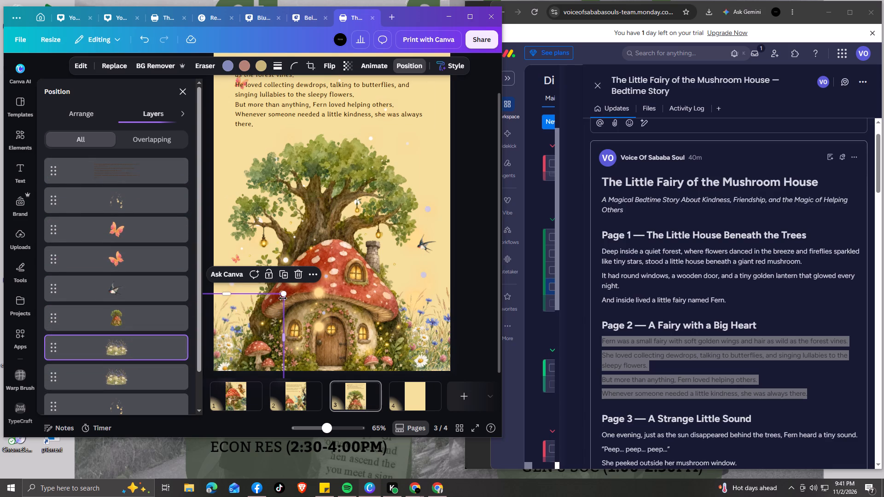
drag(283, 294, 288, 289)
click(480, 220)
click(461, 239)
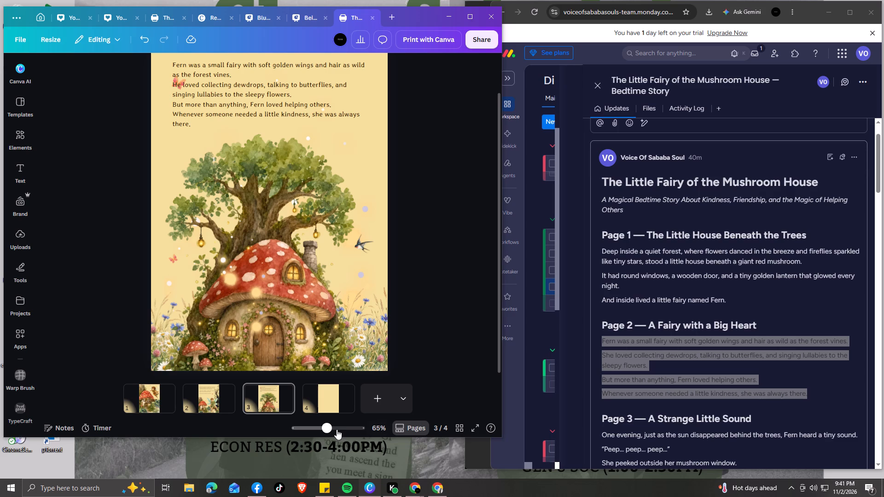
Compare the layout of page 3 with page 2 and the cover page.
click(209, 399)
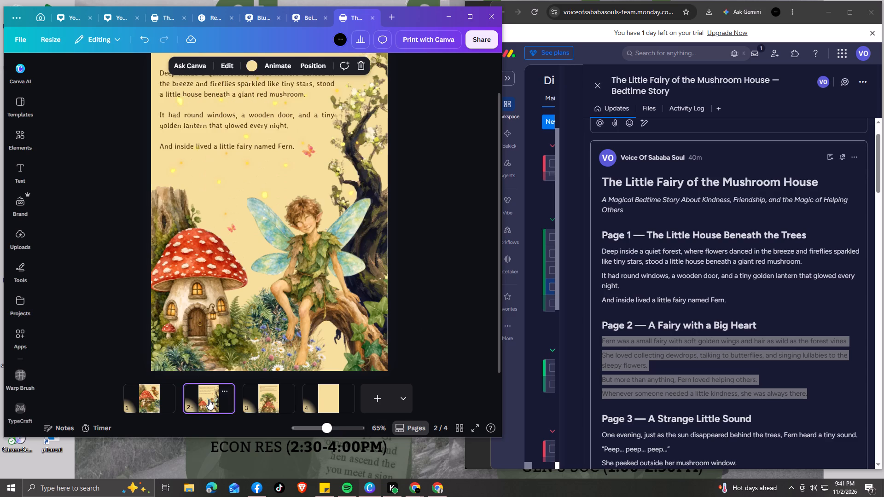
click(269, 402)
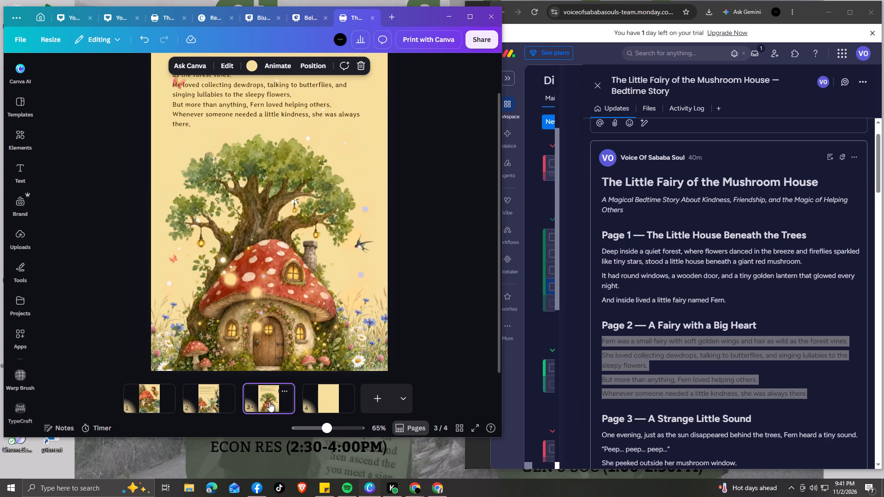
click(209, 404)
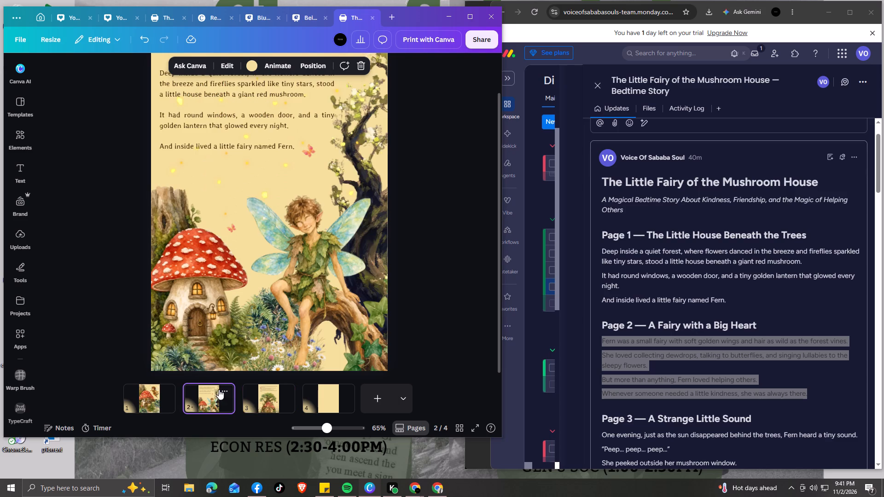
click(259, 408)
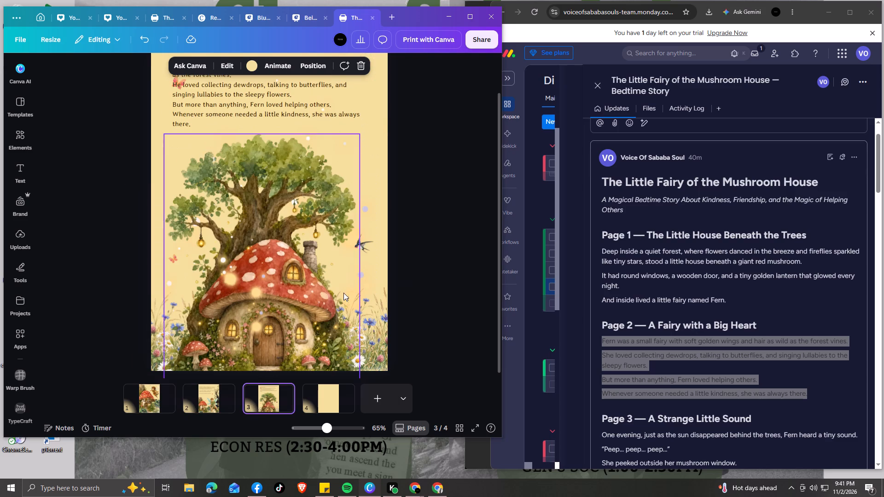
click(155, 396)
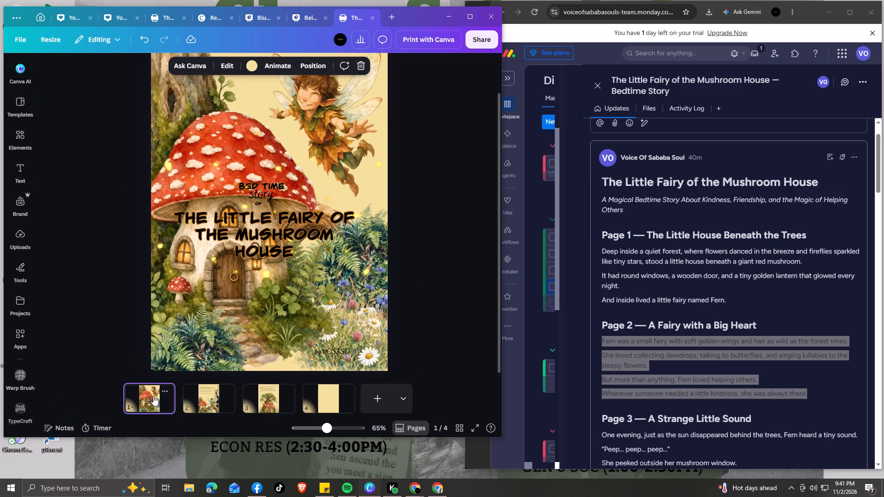
click(266, 399)
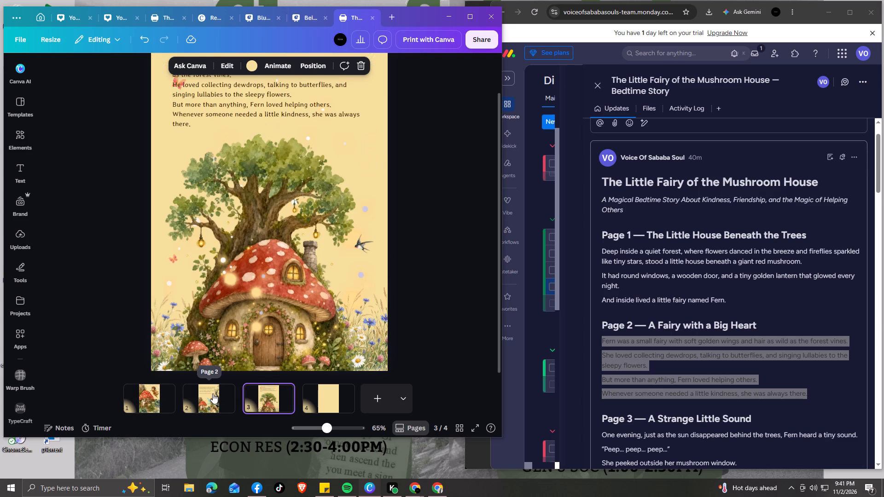
click(213, 393)
click(160, 400)
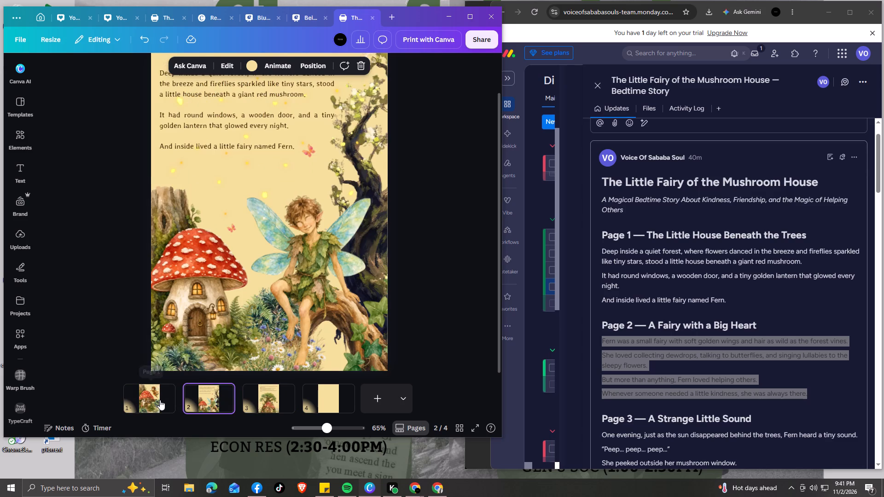
click(219, 395)
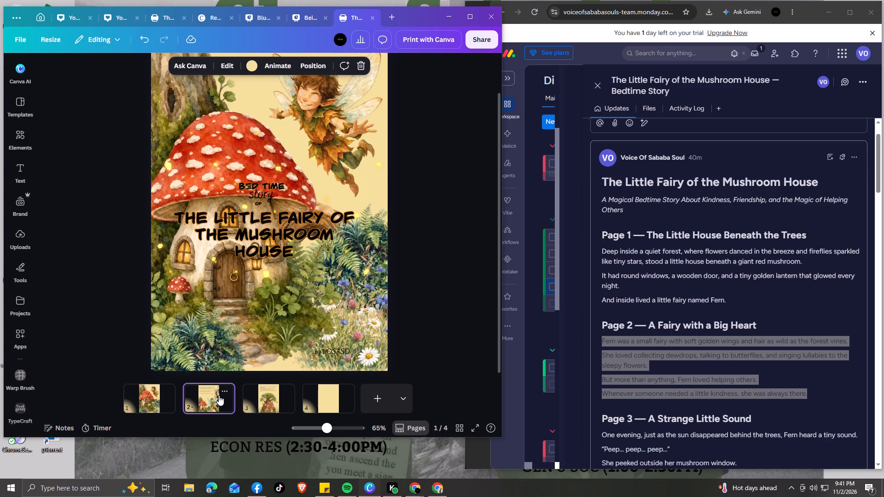
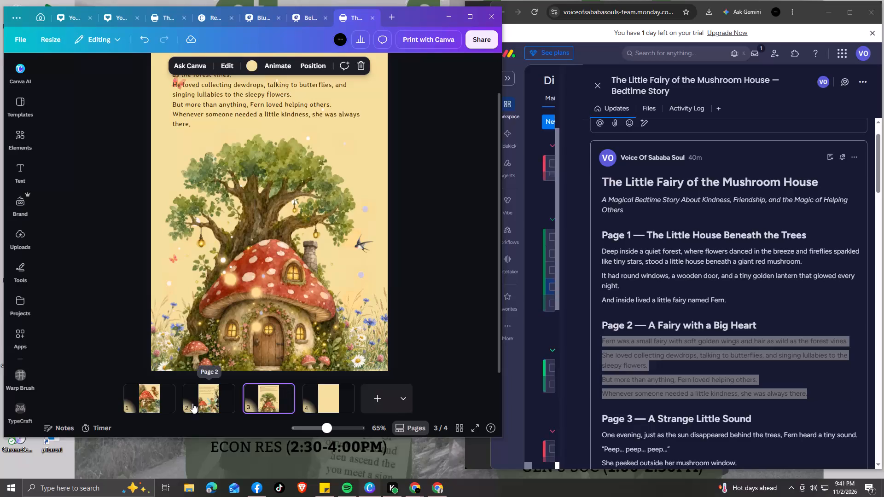
Compare the artwork and text layout of the storybook's cover, page 2 and page 3.
click(206, 400)
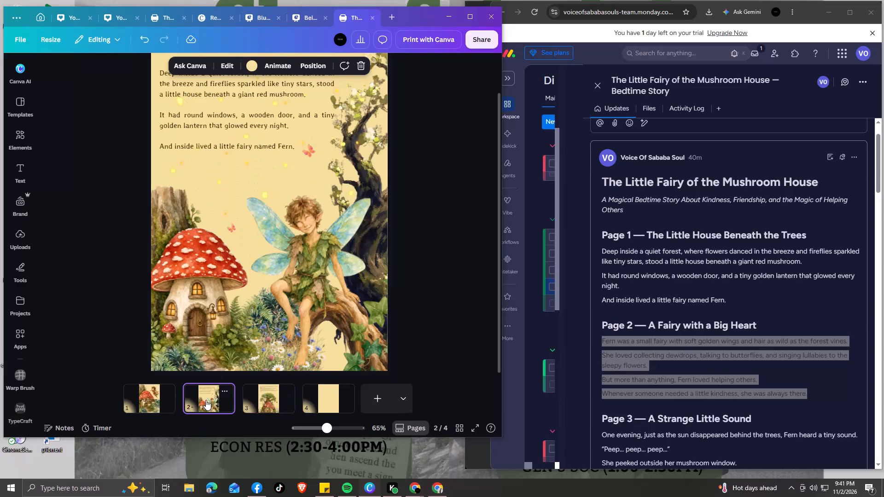
click(140, 397)
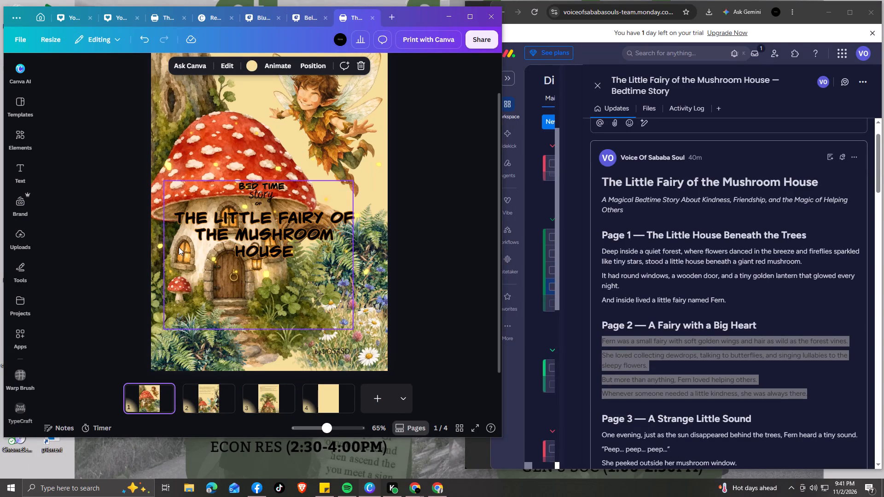
click(218, 400)
click(267, 400)
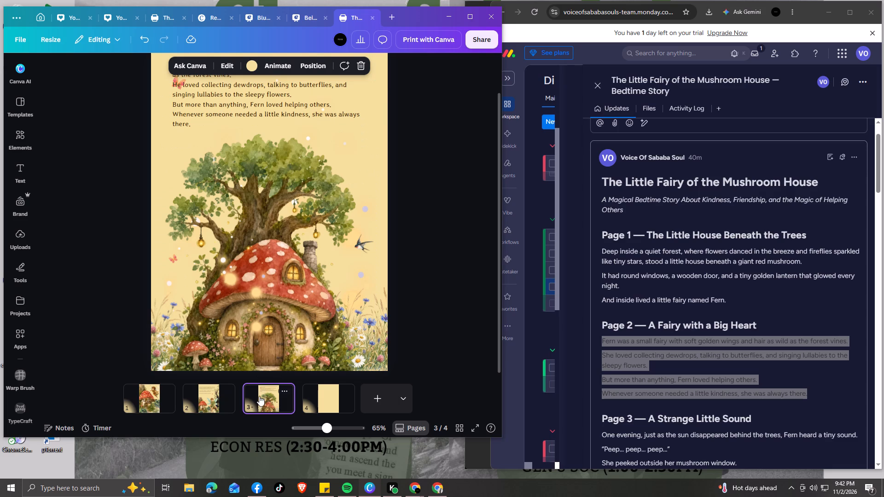
scroll(318, 241, up, 2)
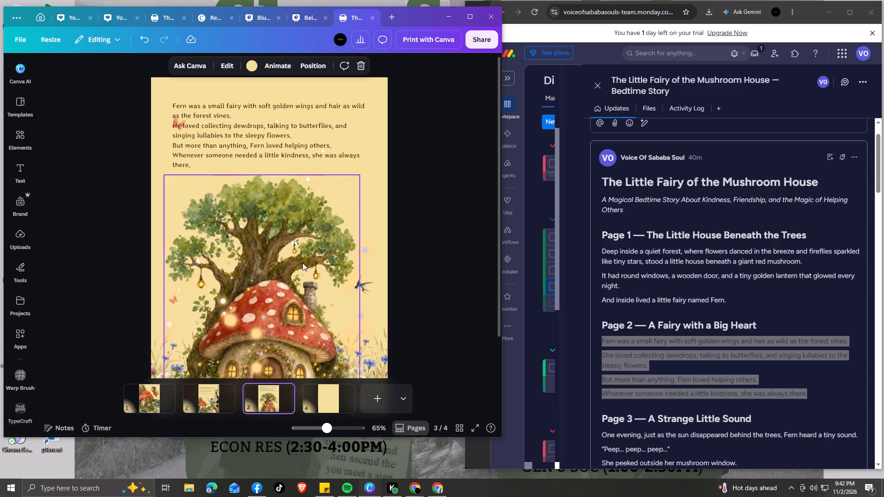
click(214, 398)
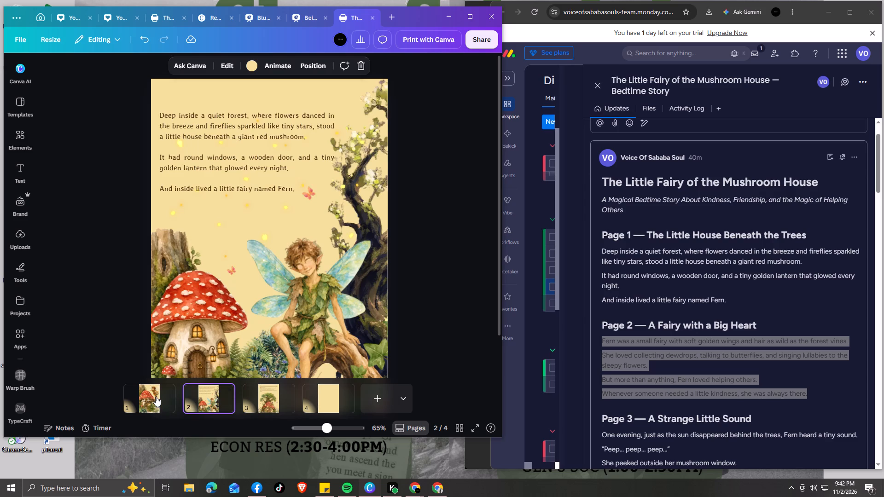
click(156, 396)
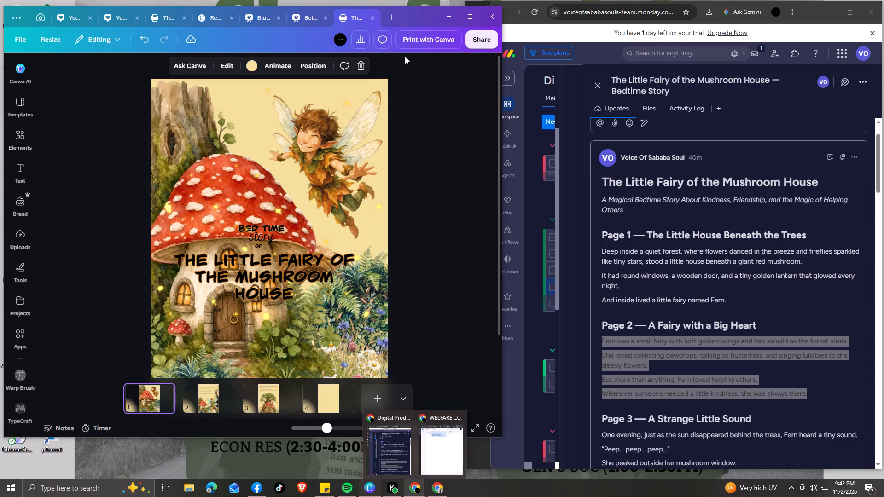
Examine the fairy and mushroom house illustrations on pages 6 to 8 of the Beige Red and Green presentation.
click(292, 19)
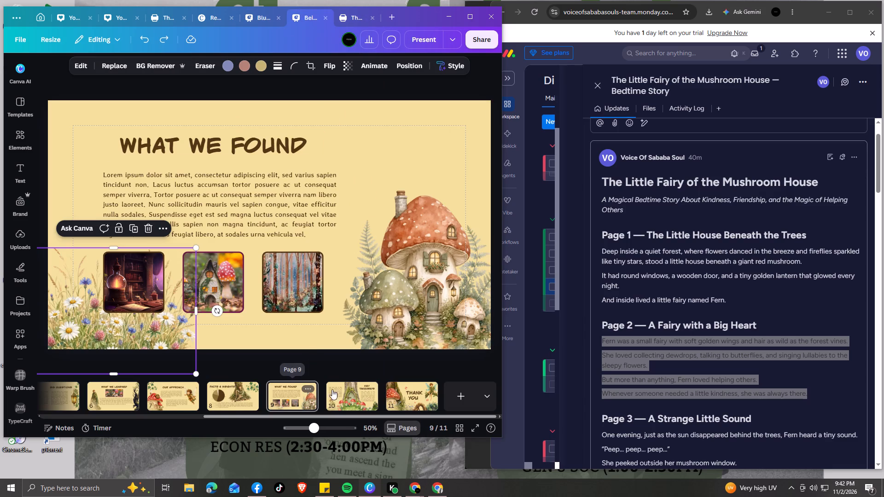
click(228, 401)
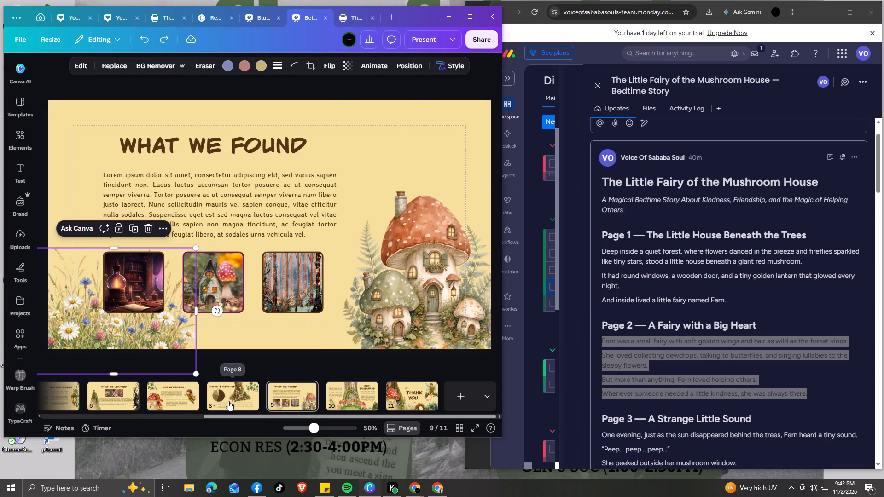
click(186, 395)
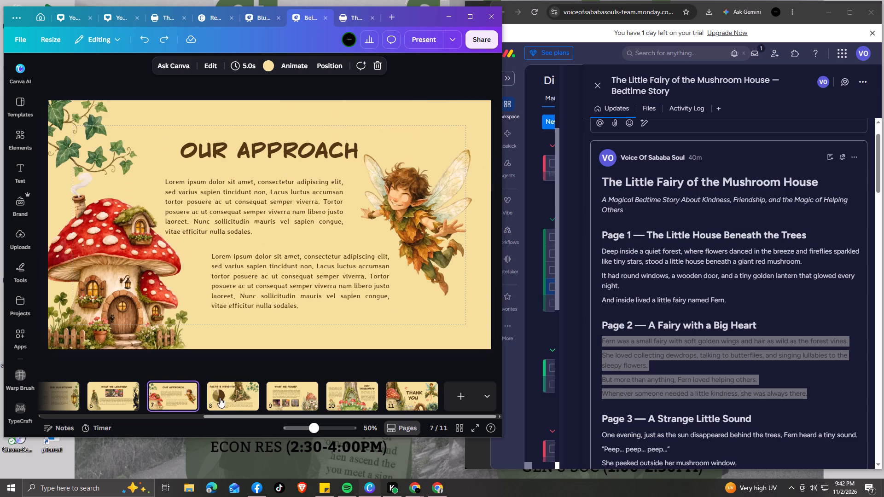
click(232, 398)
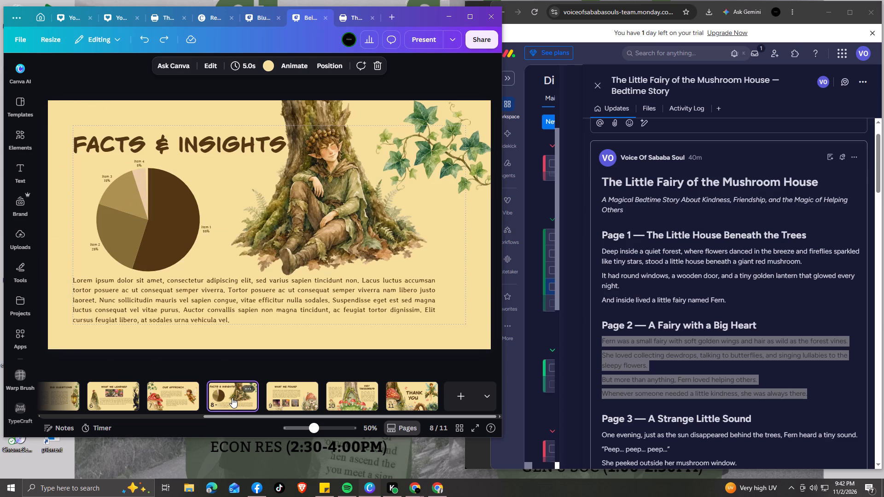
click(114, 397)
click(164, 400)
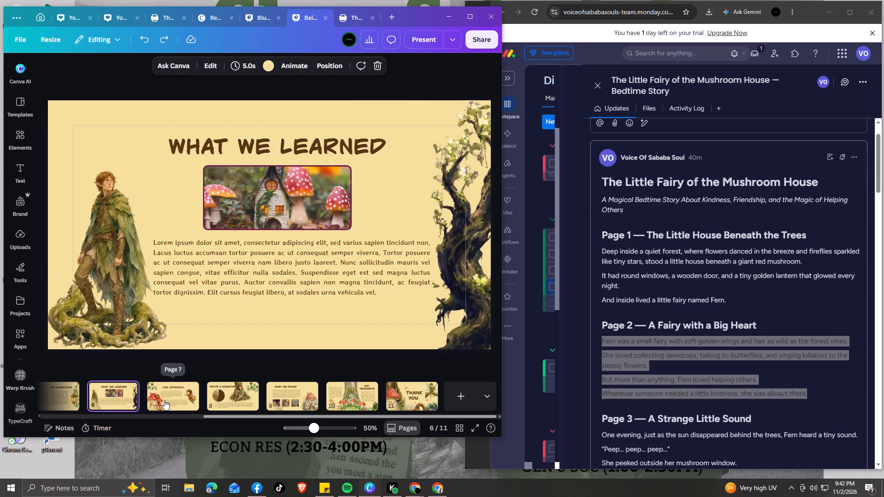
click(250, 397)
click(304, 216)
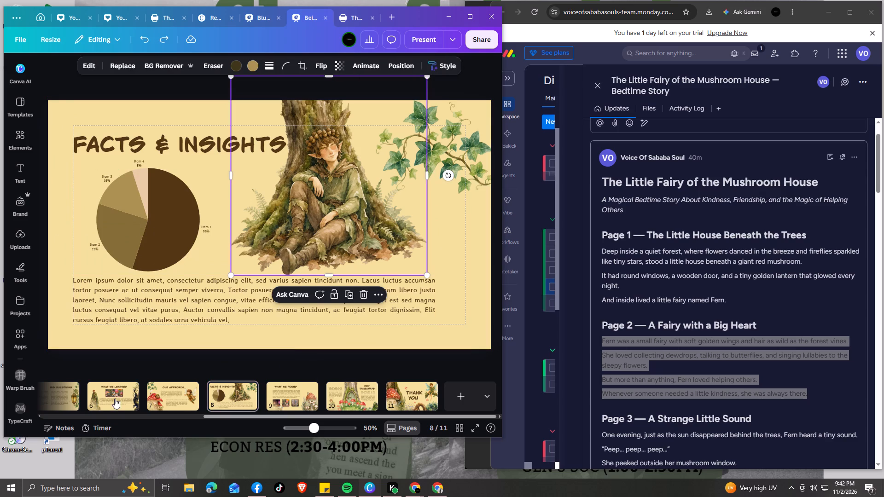
Return to the storybook in a maximised window and compare the mushroom houses on the cover and page 2.
click(354, 17)
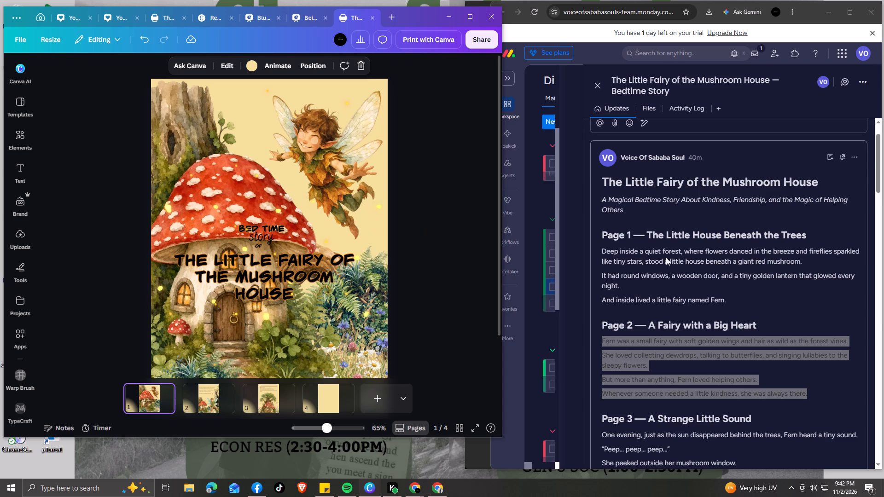
click(202, 402)
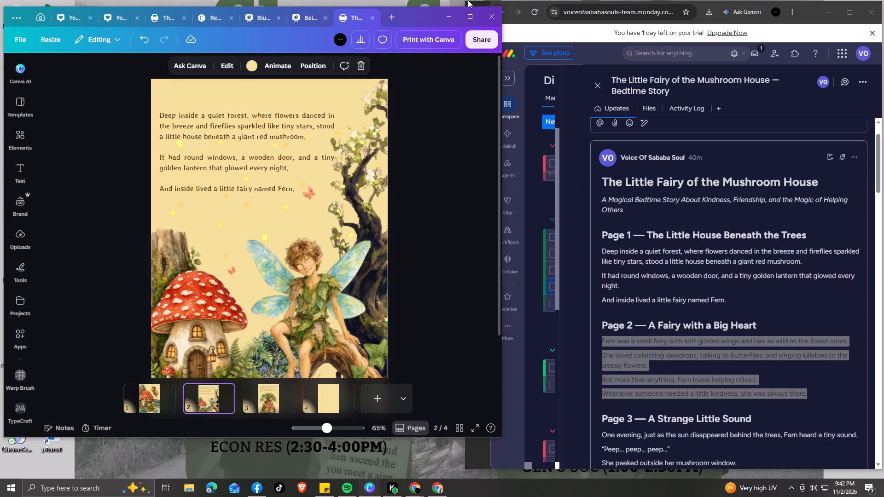
click(468, 12)
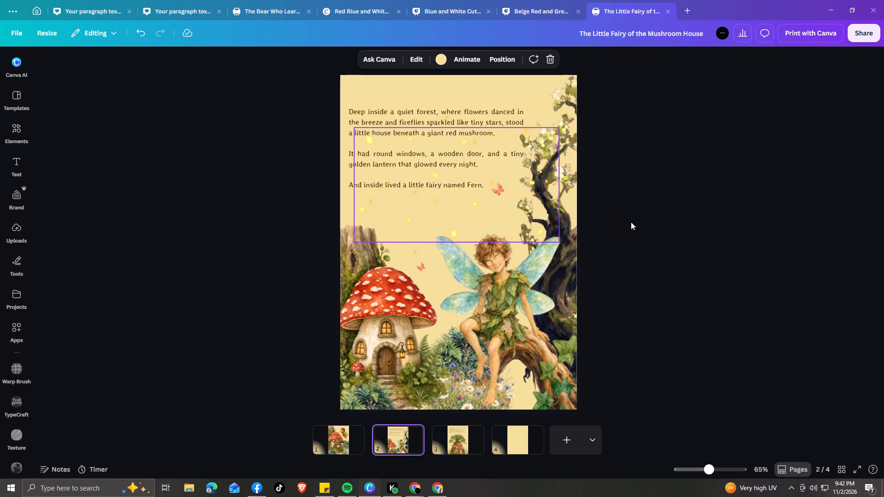
click(352, 436)
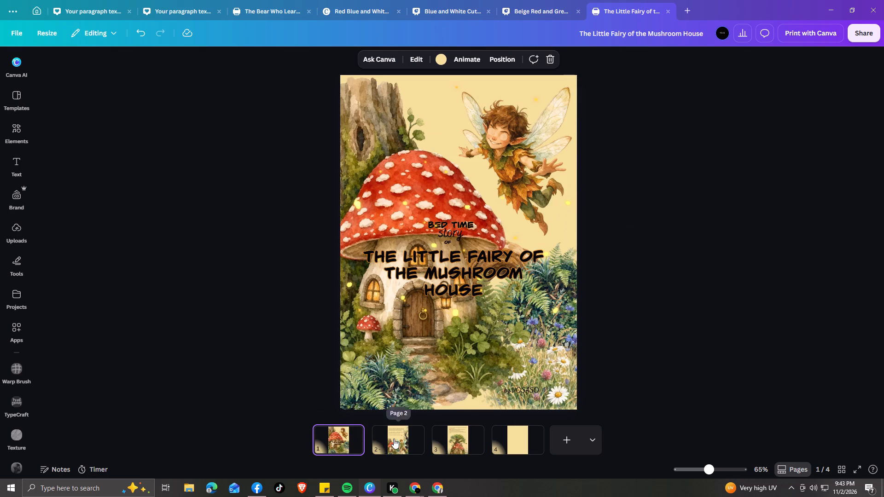
click(394, 439)
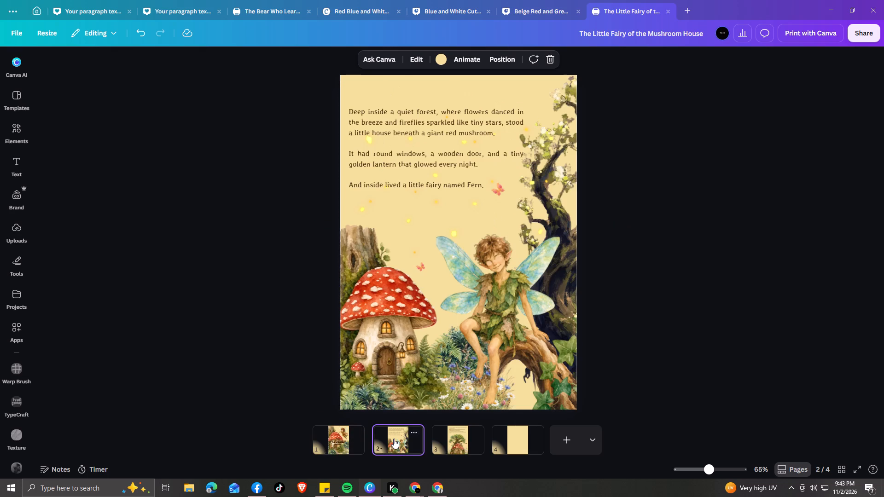
click(386, 347)
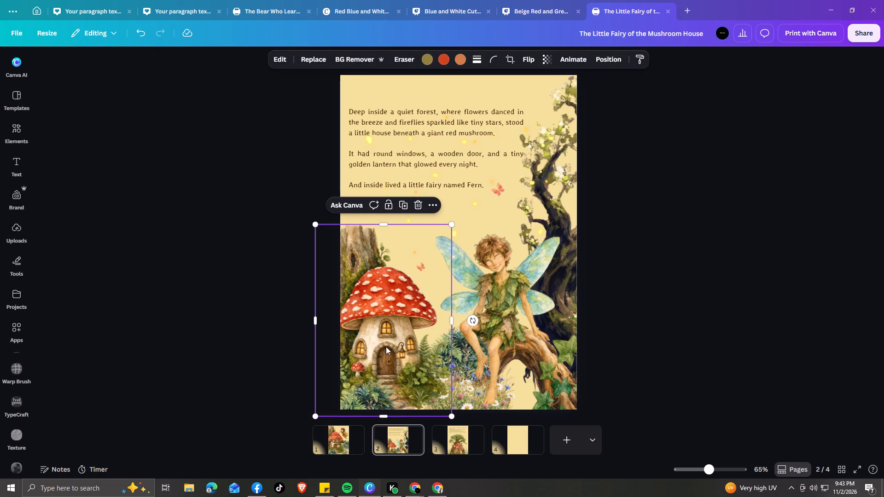
click(348, 201)
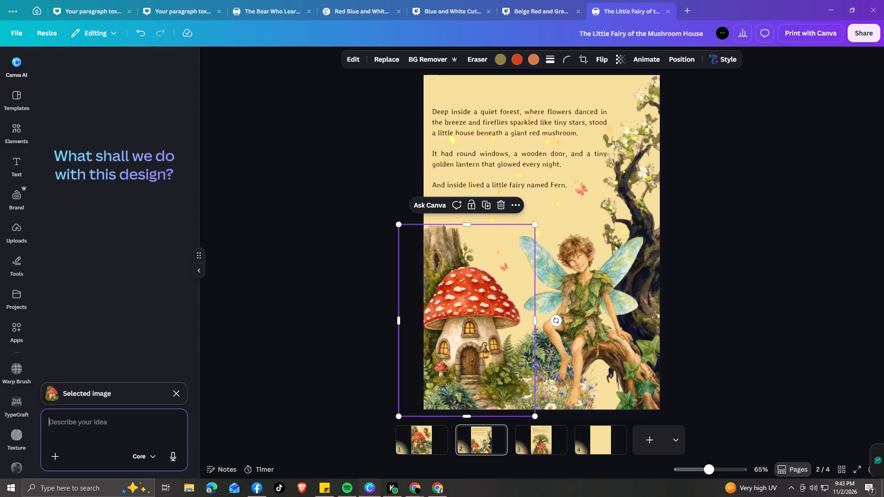
Ungroup the large mushroom house from the foliage and branch group on the cover page.
click(410, 441)
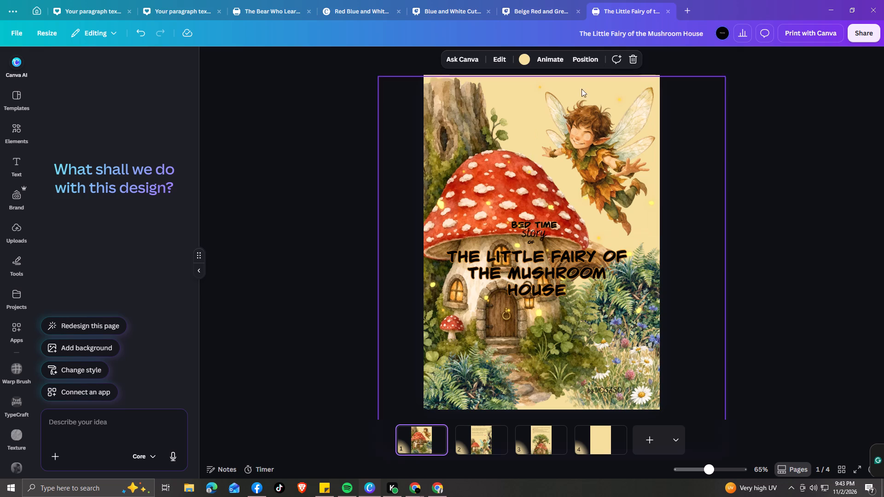
click(583, 62)
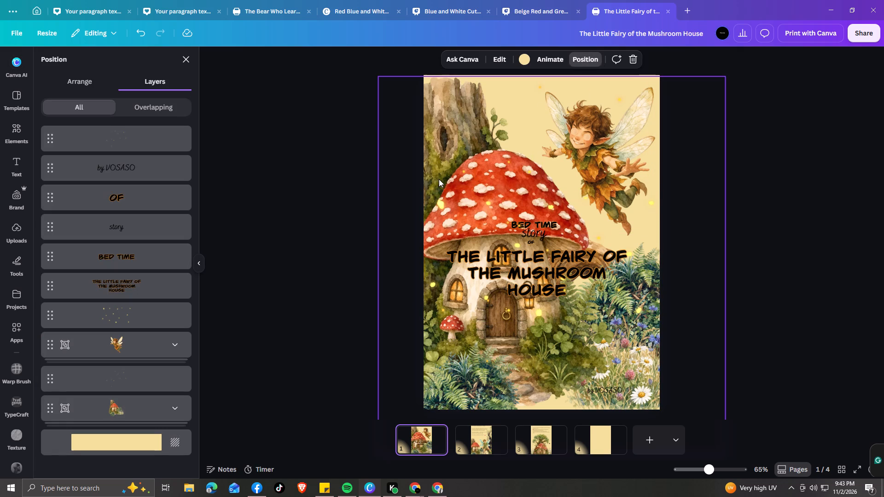
scroll(87, 371, down, 3)
click(107, 412)
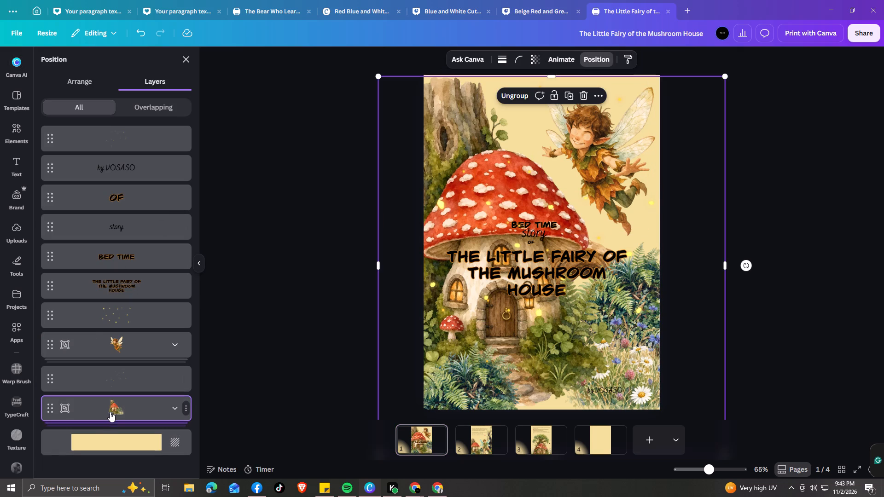
scroll(110, 410, down, 2)
click(174, 408)
scroll(163, 380, down, 5)
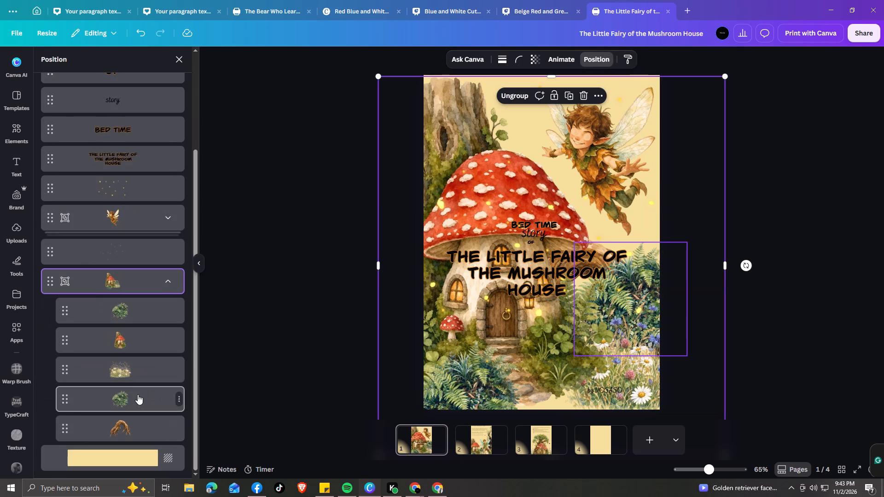
click(123, 346)
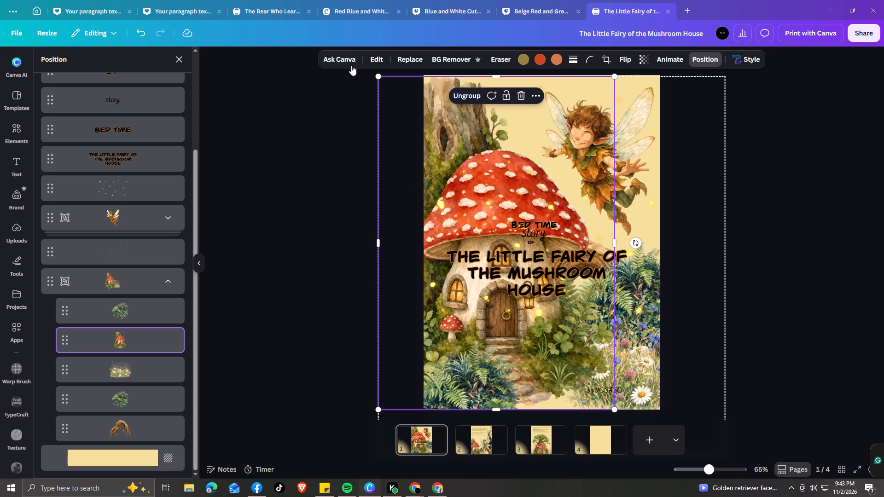
click(339, 62)
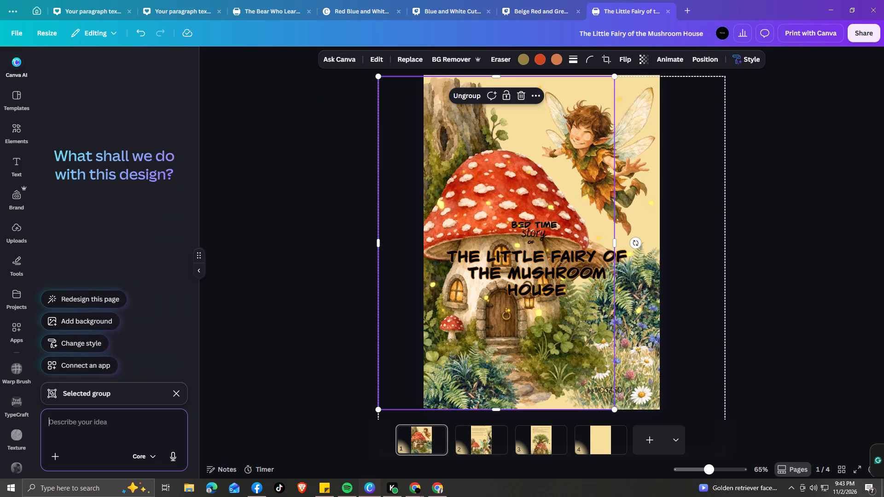
click(470, 95)
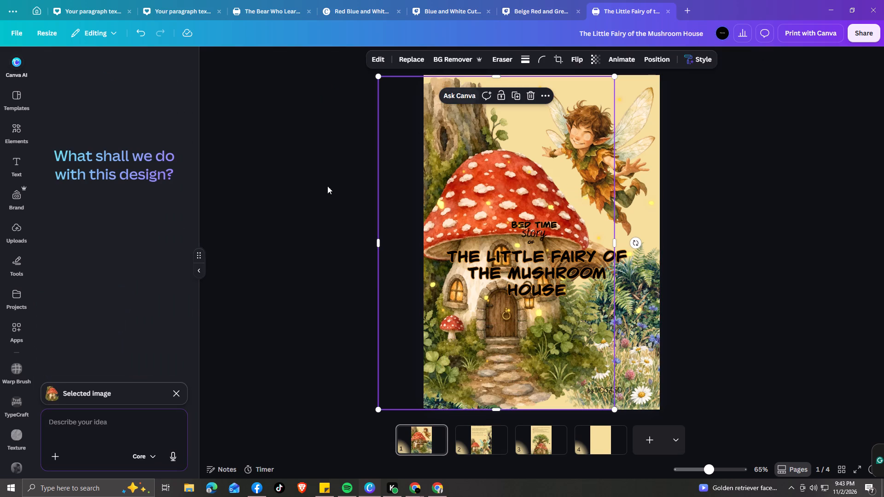
click(302, 215)
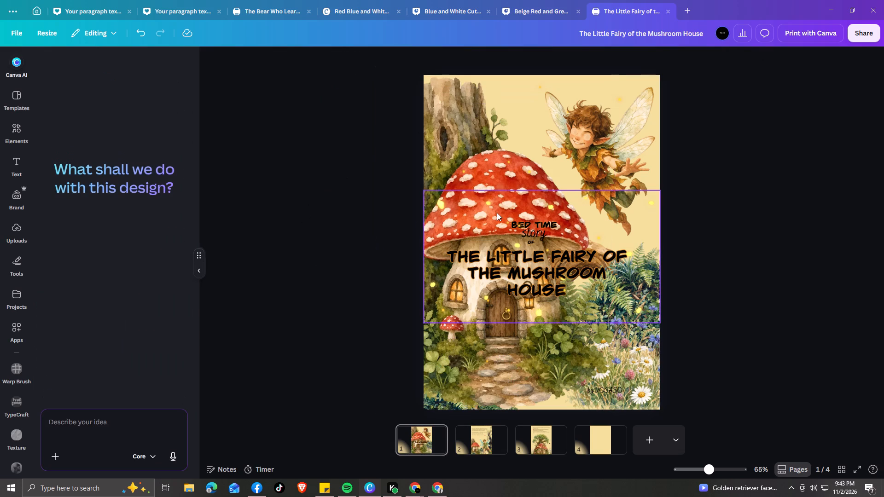
click(494, 145)
click(667, 52)
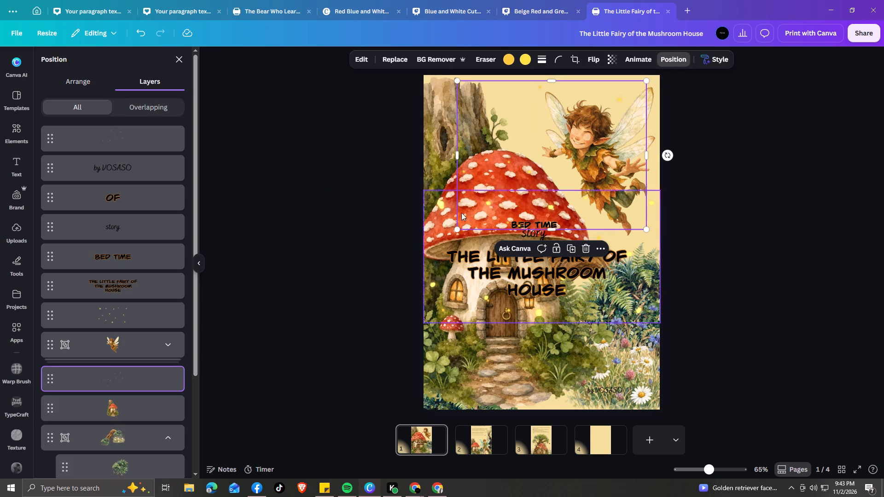
scroll(162, 334, down, 4)
click(124, 289)
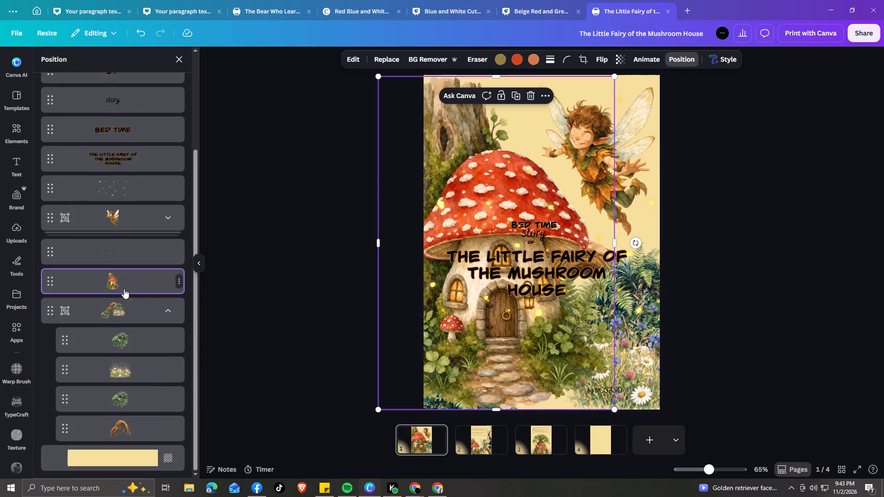
click(450, 93)
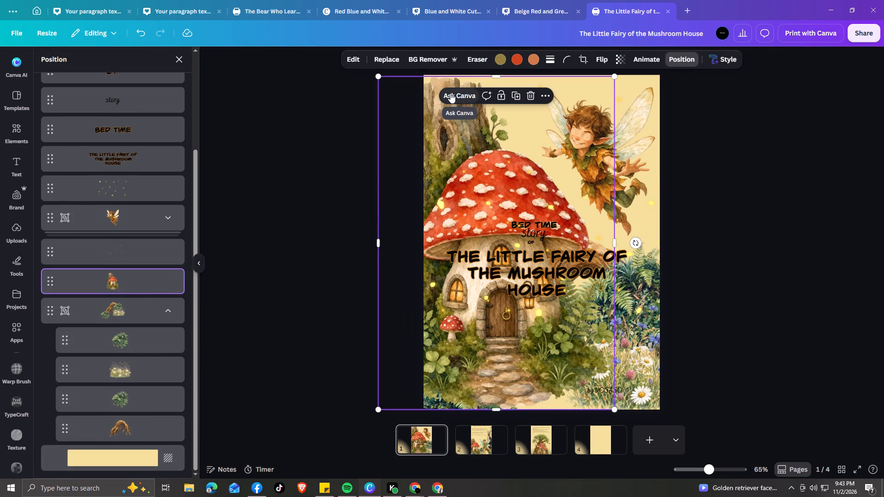
click(82, 426)
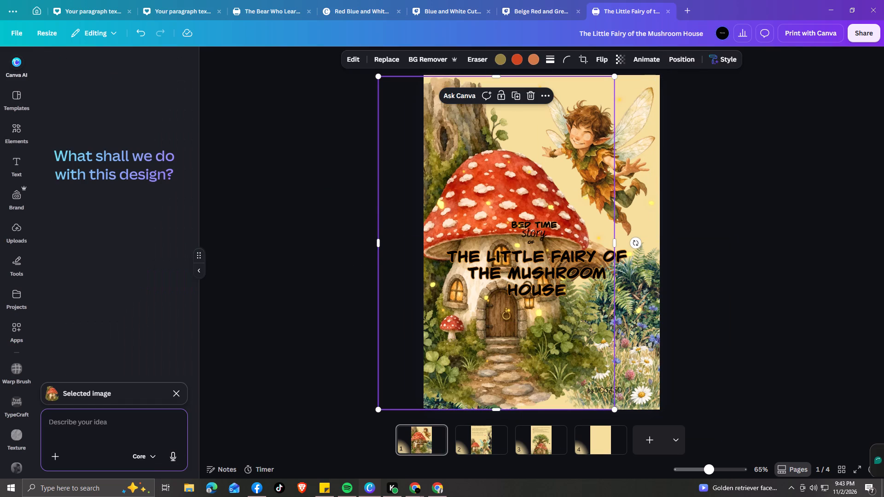
text(can you make)
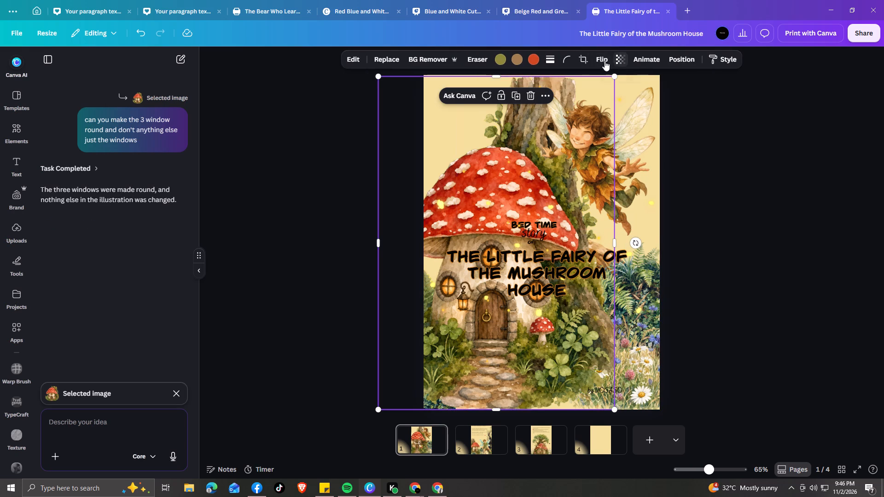
click(600, 61)
click(596, 83)
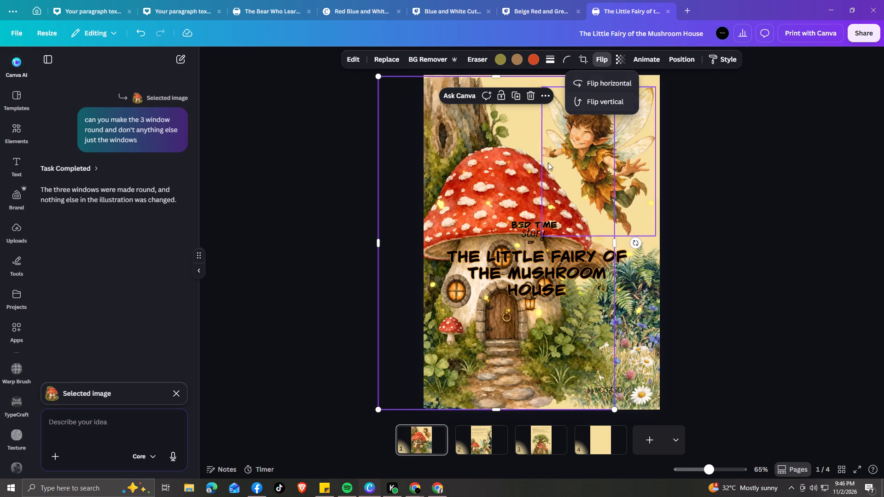
click(333, 241)
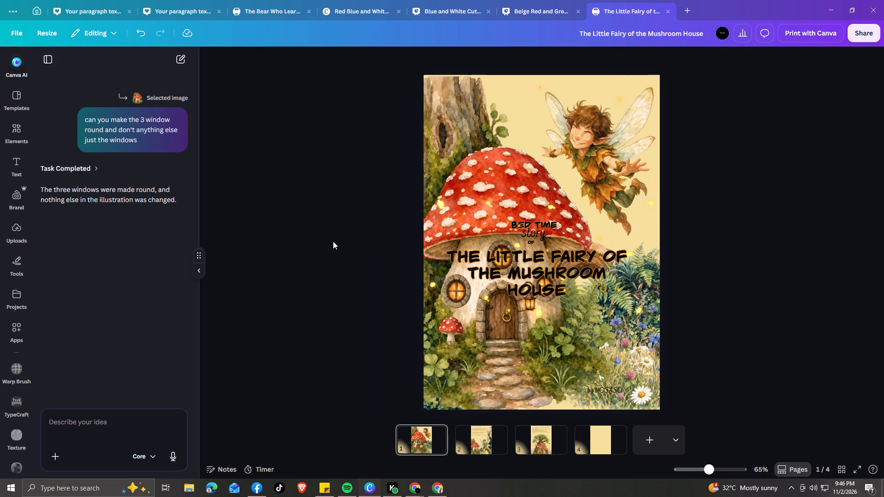
Move the fern foliage layer directly in front of the mushroom house on the cover page.
click(480, 447)
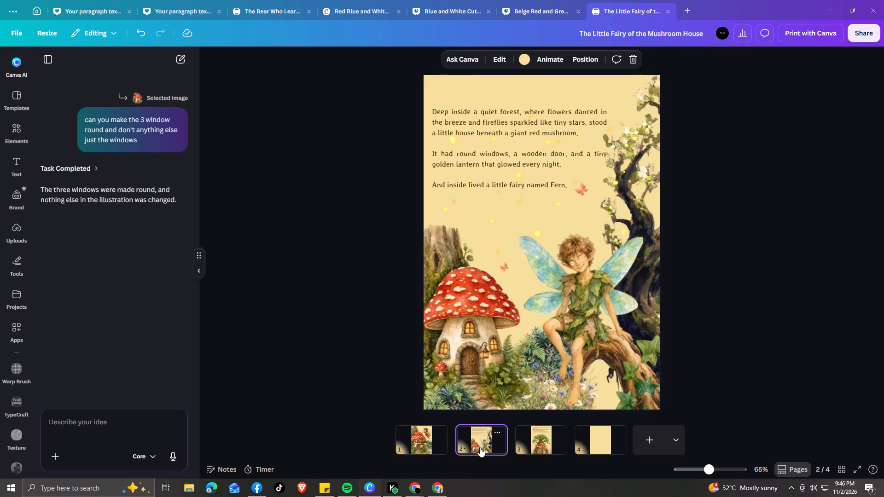
click(419, 441)
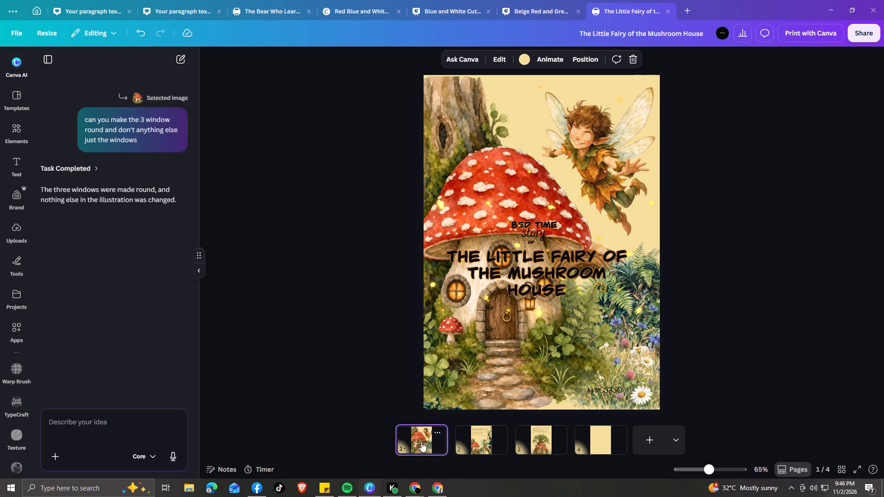
click(201, 273)
click(501, 58)
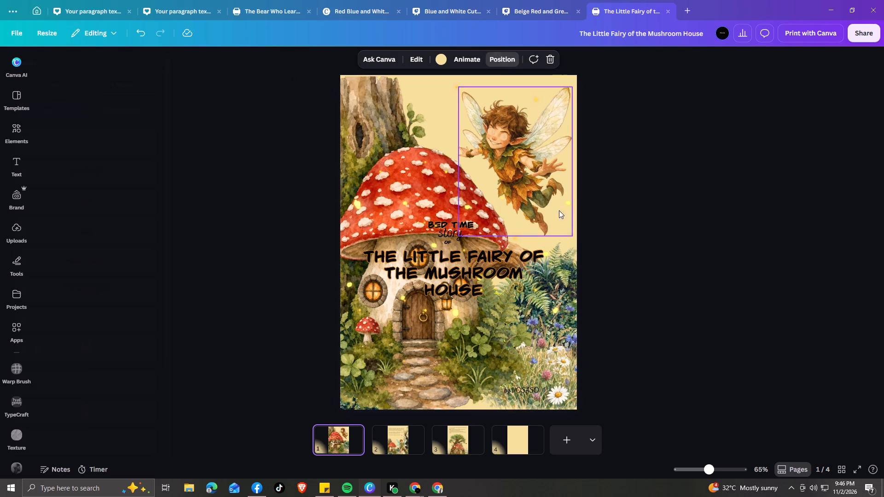
scroll(81, 339, down, 4)
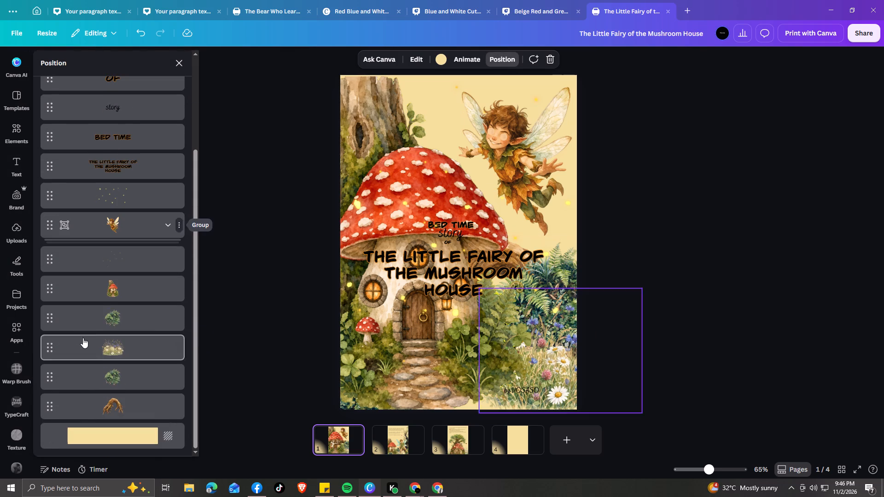
drag(100, 321, 95, 291)
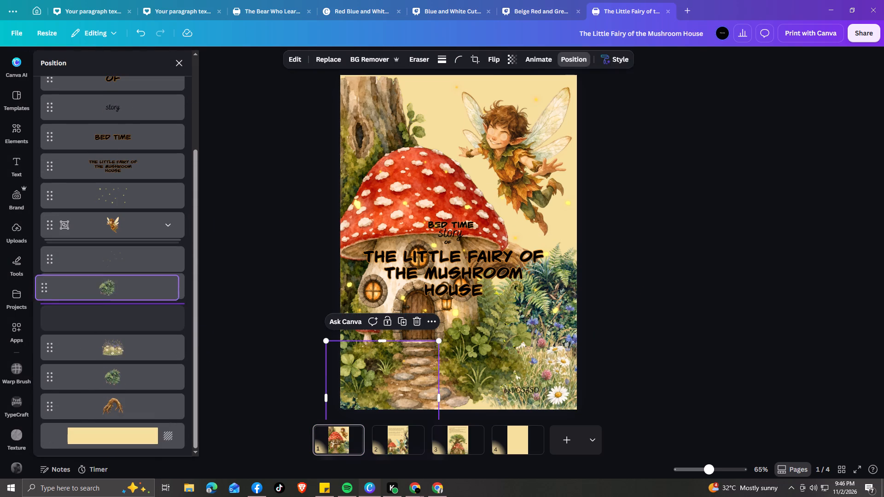
drag(95, 291, 95, 285)
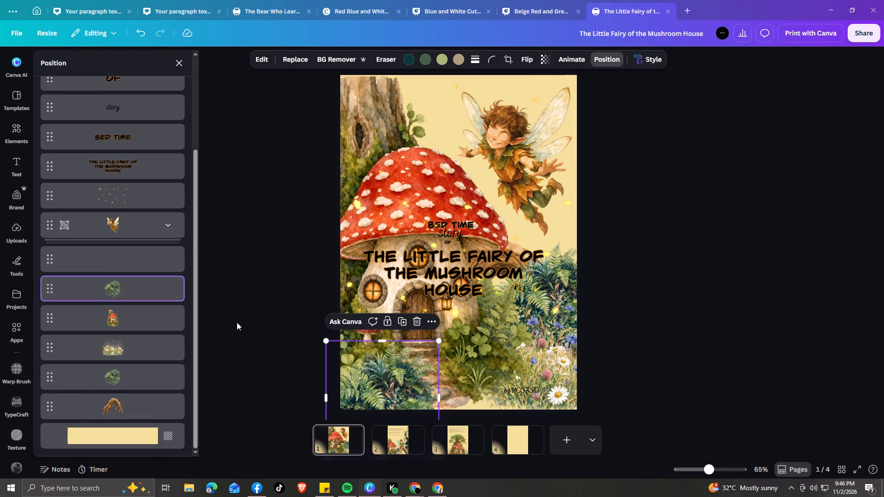
click(237, 322)
click(237, 322)
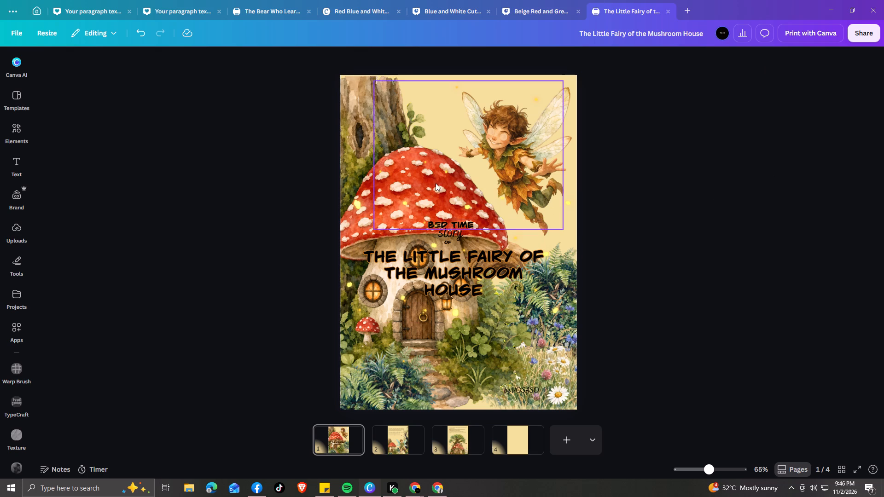
Group the cover's mushroom house with its two fern foliage layers, flowers and branch, leaving the fairy out.
click(507, 126)
click(644, 57)
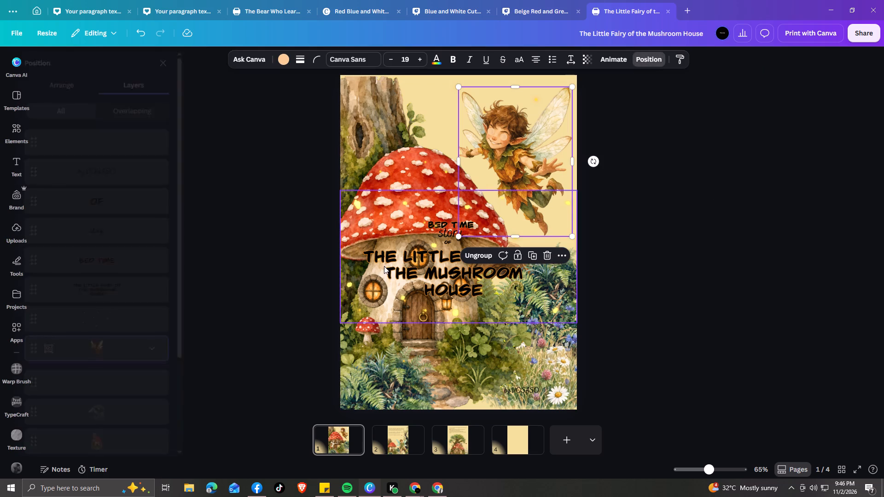
scroll(122, 285, down, 6)
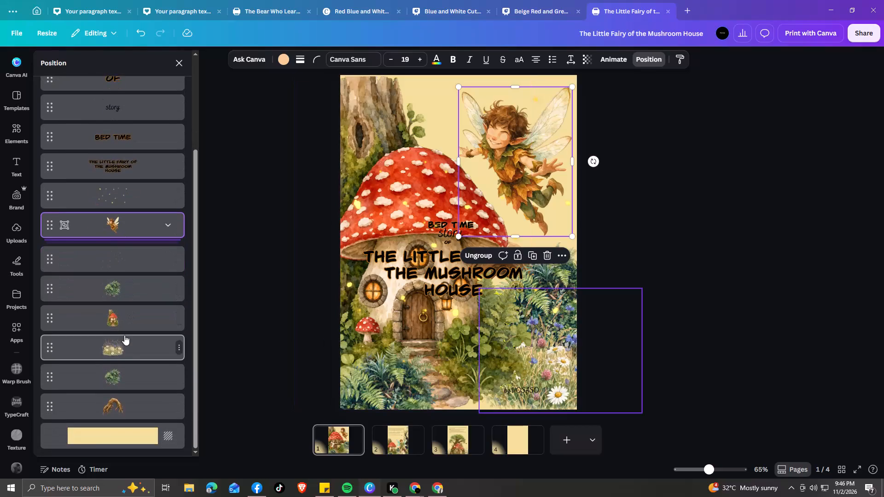
shift+click(134, 297)
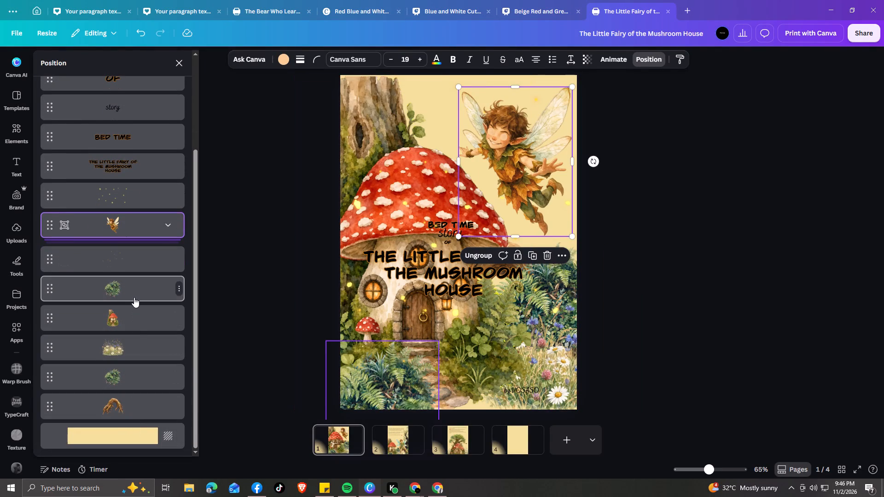
click(217, 307)
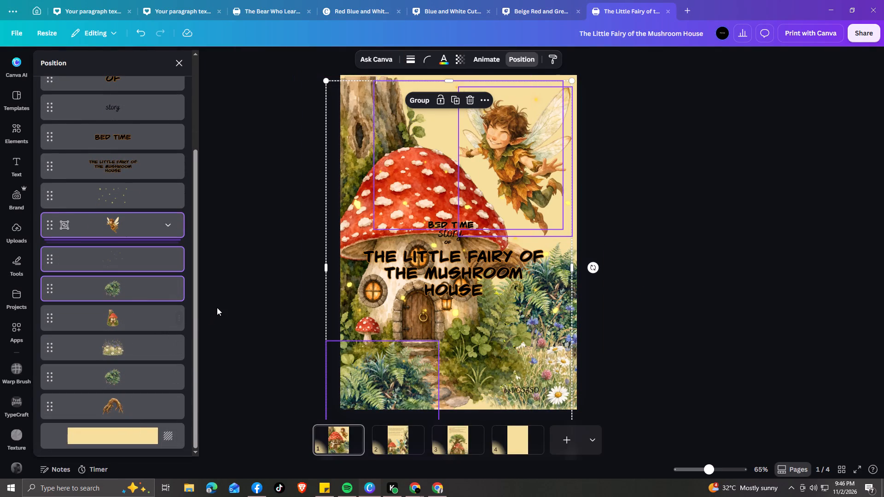
click(521, 61)
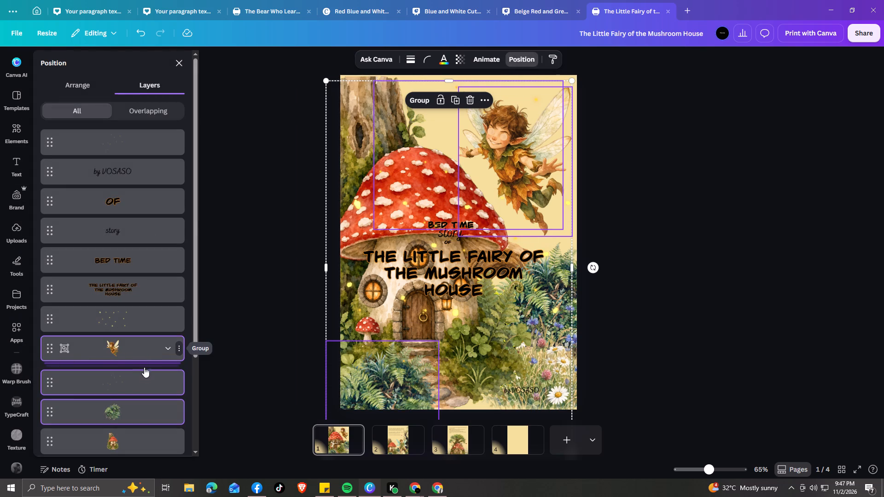
click(129, 376)
scroll(129, 378, down, 2)
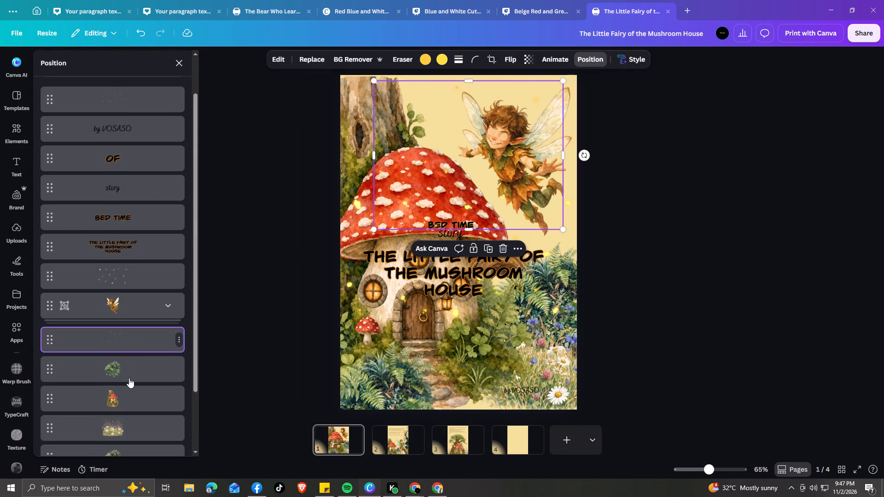
scroll(129, 378, down, 2)
click(112, 405)
shift+click(112, 380)
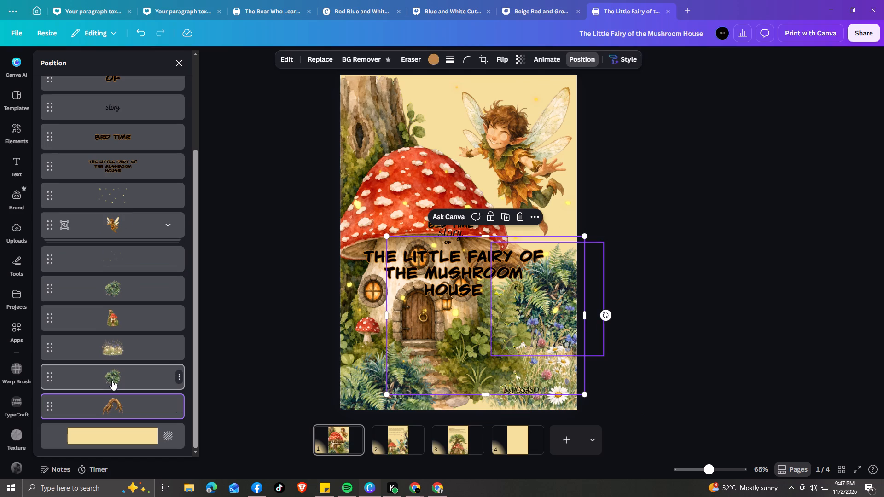
shift+click(118, 352)
shift+click(127, 316)
shift+click(124, 293)
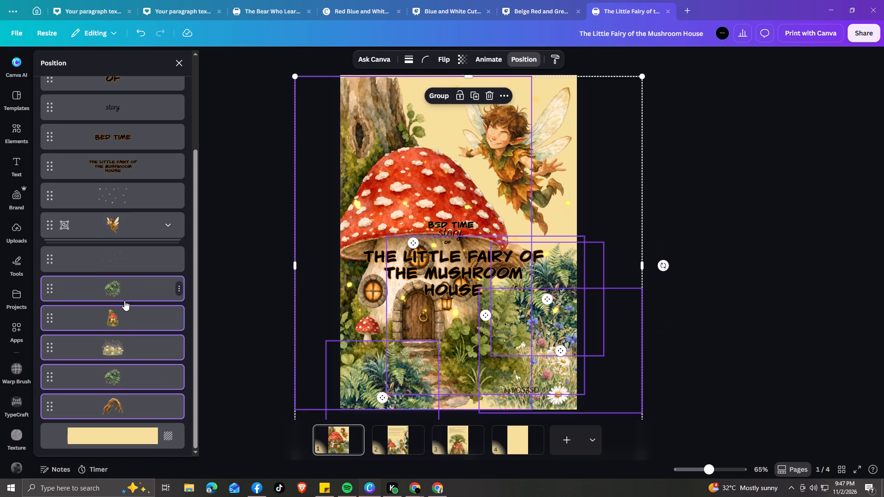
key(ctrl+g)
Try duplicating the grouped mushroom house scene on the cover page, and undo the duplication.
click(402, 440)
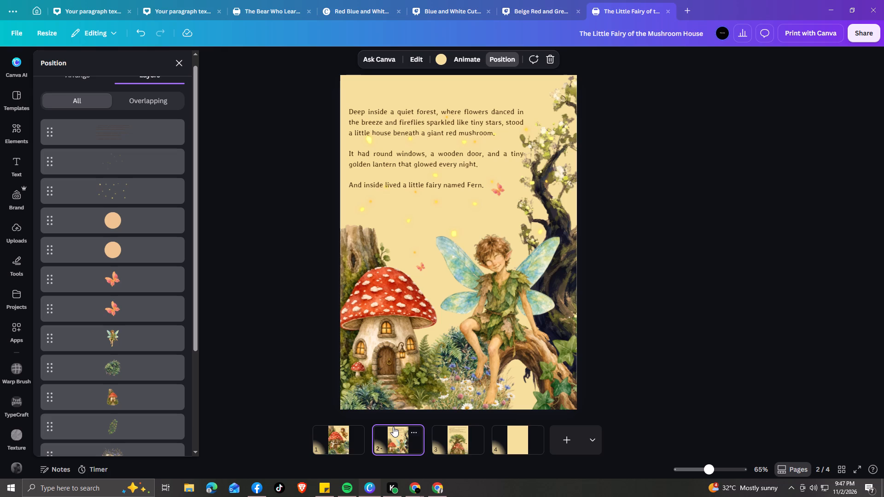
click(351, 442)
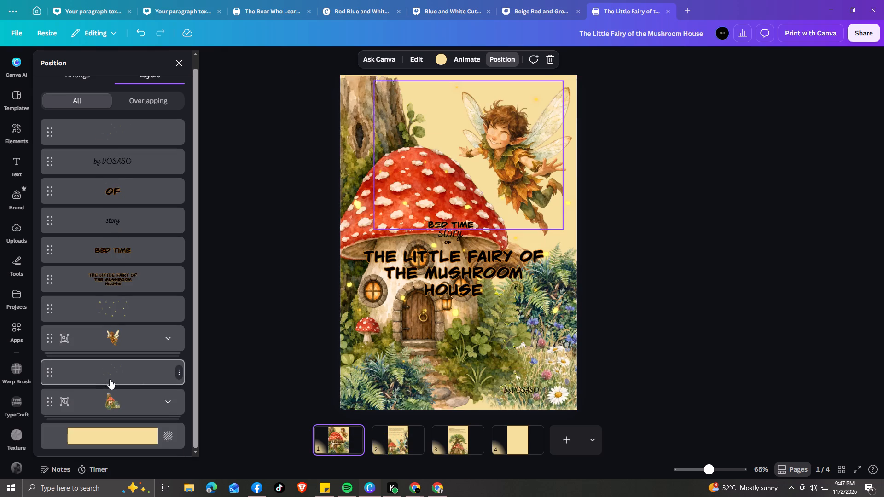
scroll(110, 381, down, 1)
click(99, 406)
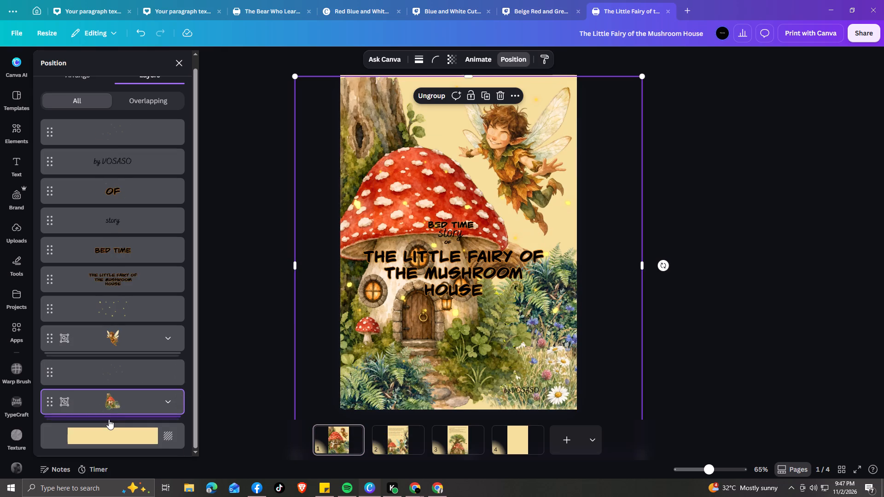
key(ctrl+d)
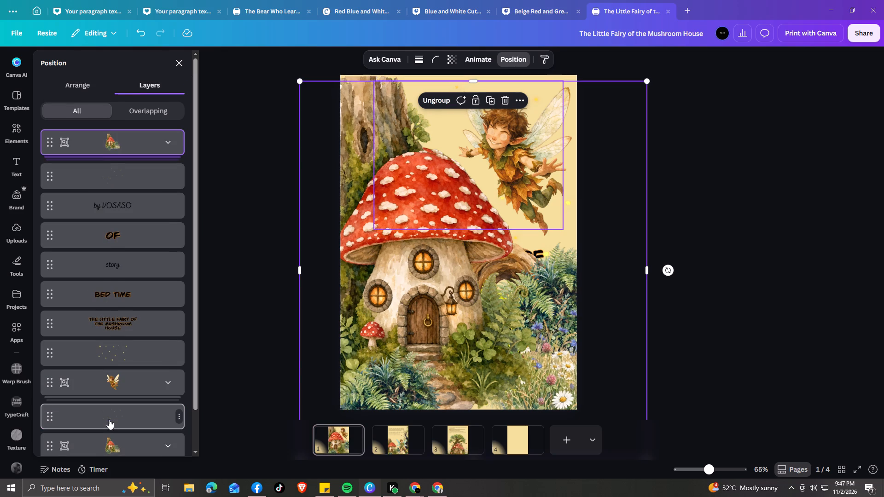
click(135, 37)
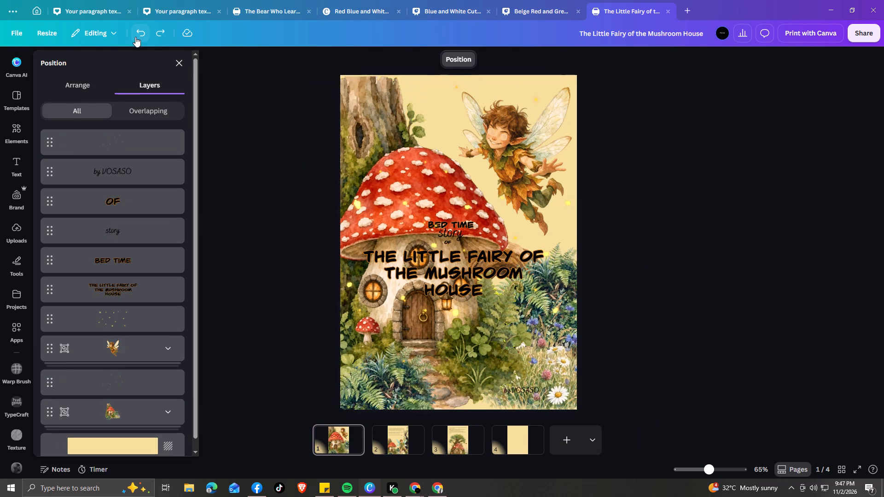
Copy the cover's mushroom house group and paste it onto page 2.
click(92, 408)
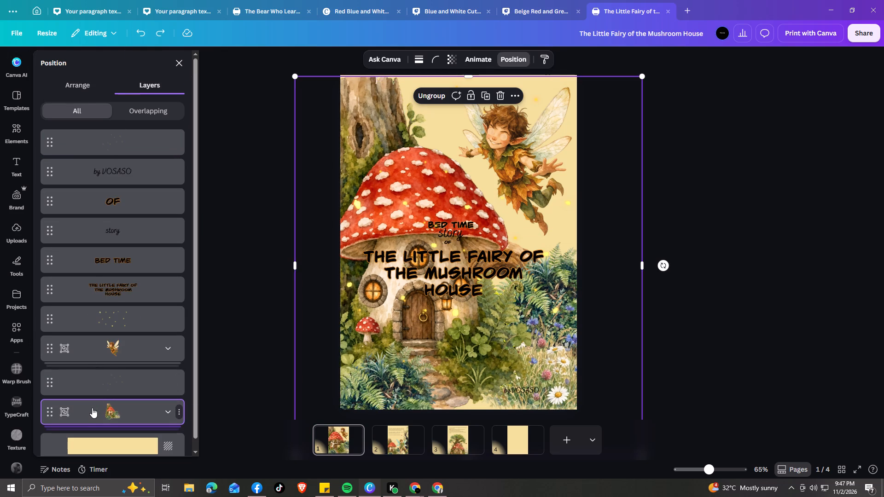
key(ctrl+c)
click(394, 442)
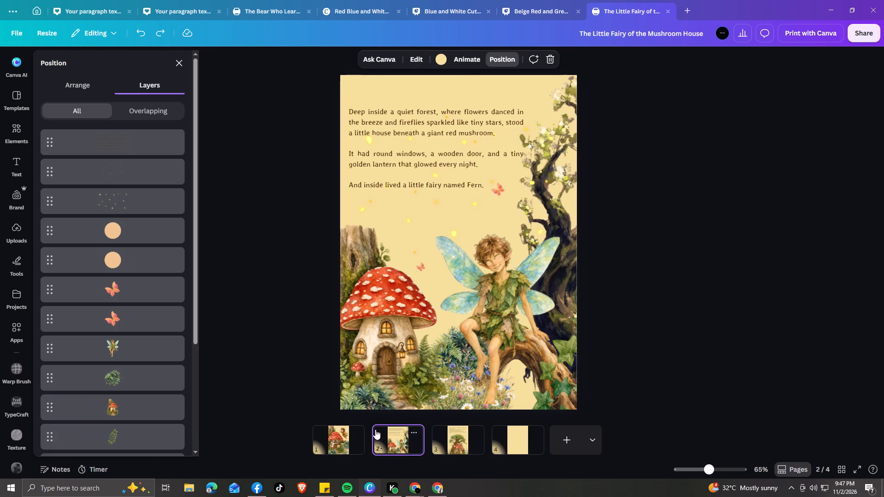
key(ctrl+v)
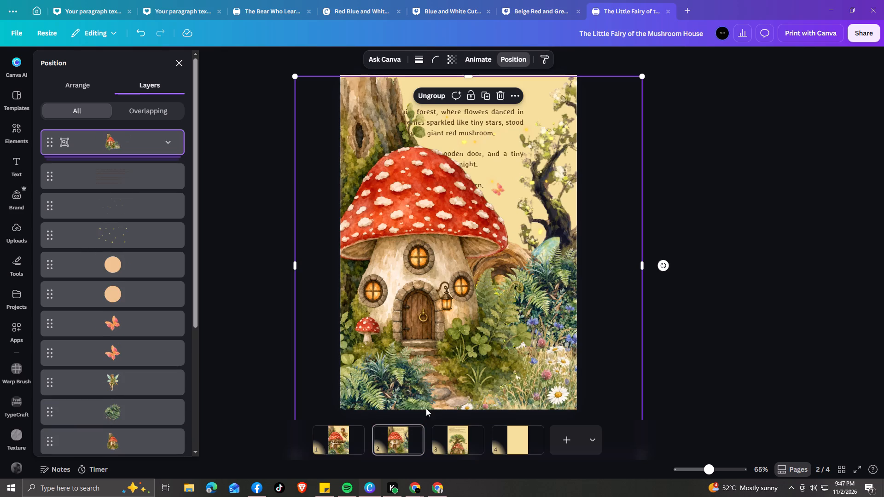
Scale the pasted mushroom house group on page 2 down to about 19 by 20.7, beside the old house for comparison.
drag(416, 274, 407, 313)
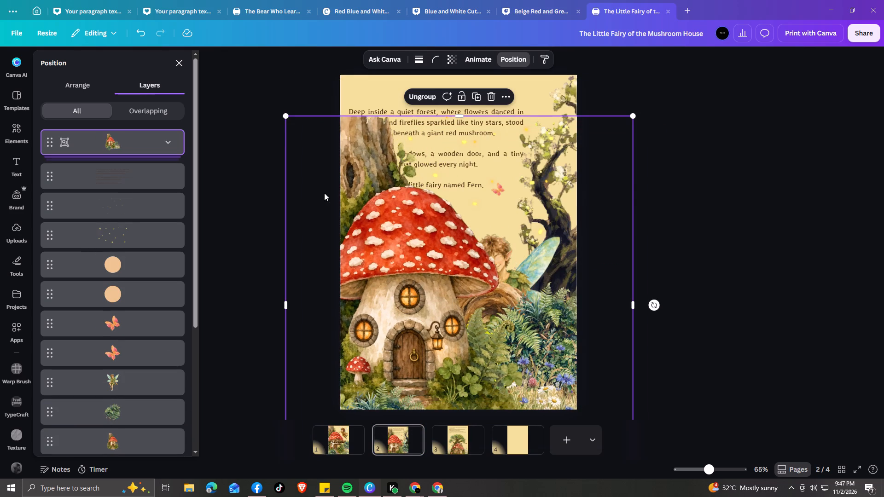
drag(285, 119, 400, 248)
drag(492, 335, 488, 333)
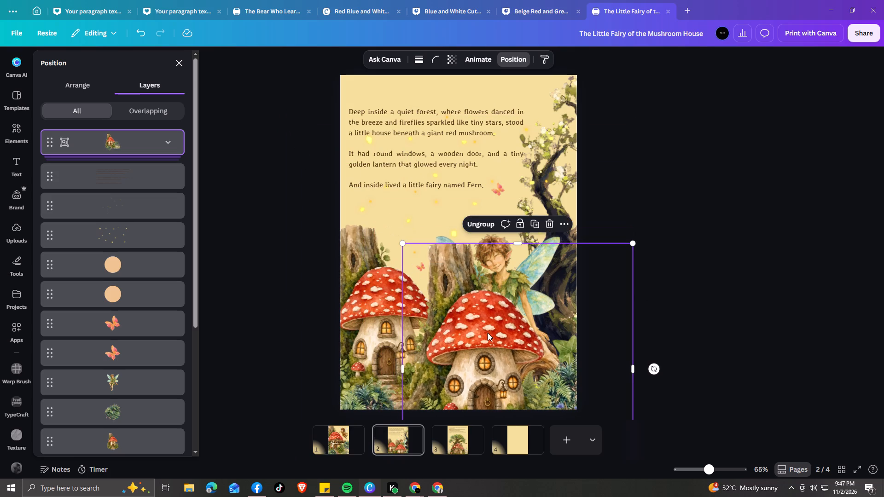
drag(488, 333, 404, 316)
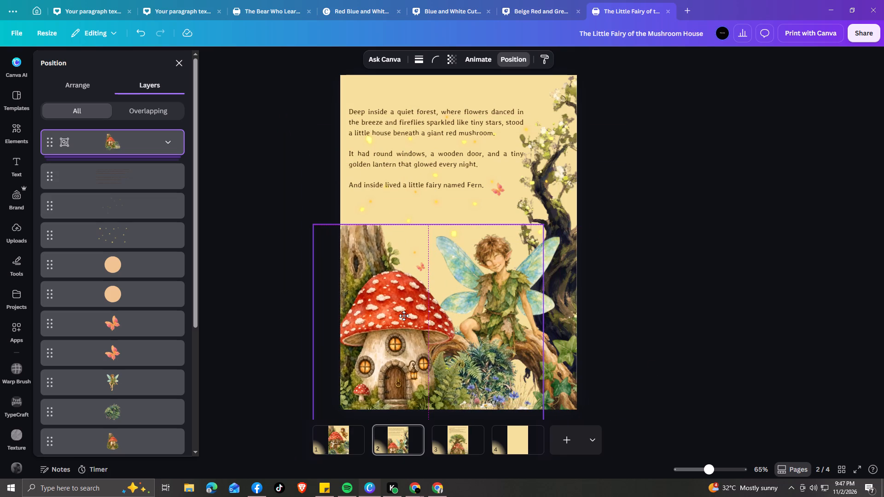
drag(404, 316, 498, 308)
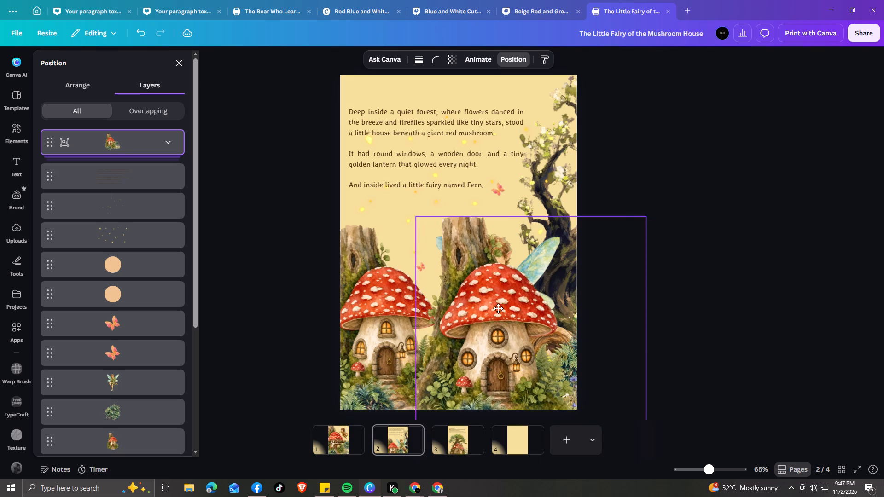
drag(498, 308, 498, 308)
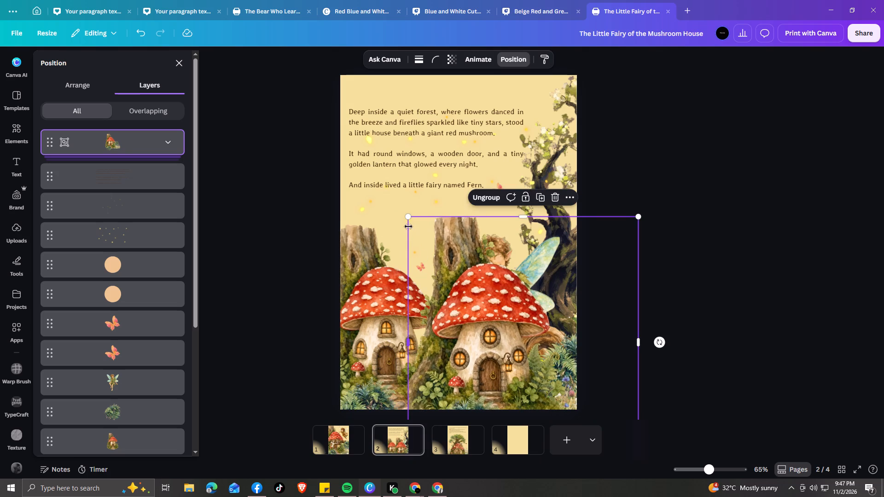
drag(408, 220, 424, 228)
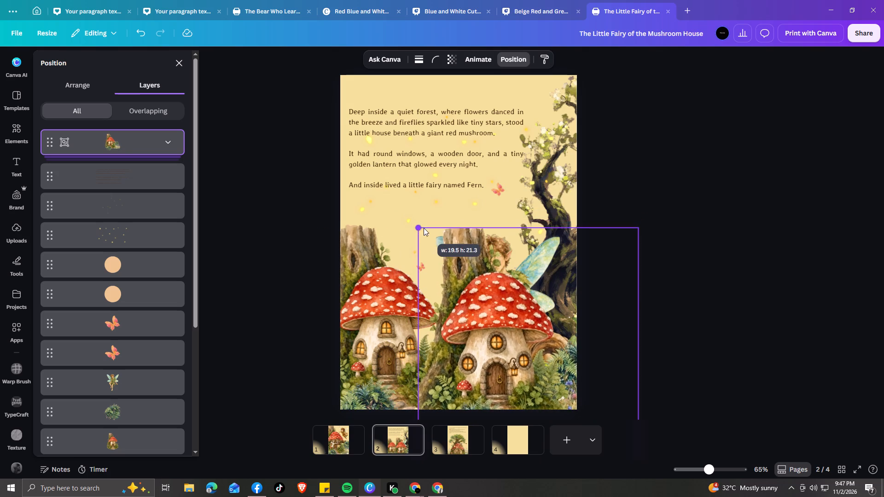
drag(424, 228, 431, 231)
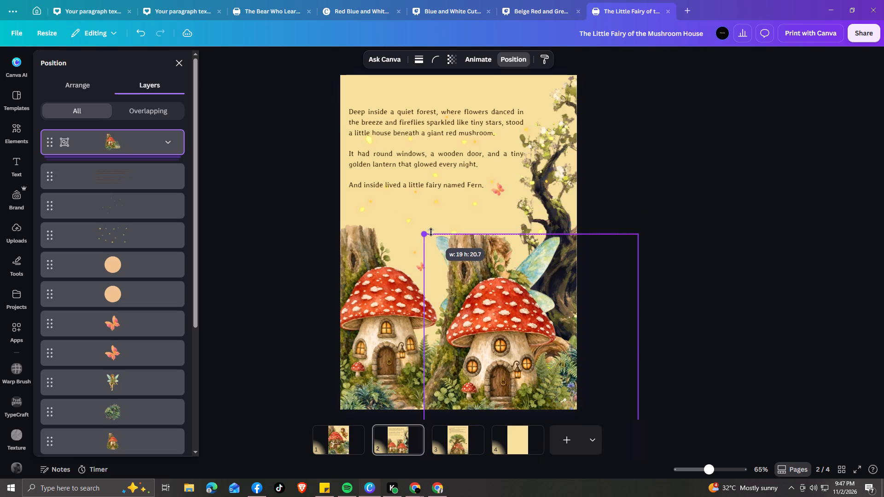
drag(491, 352, 487, 344)
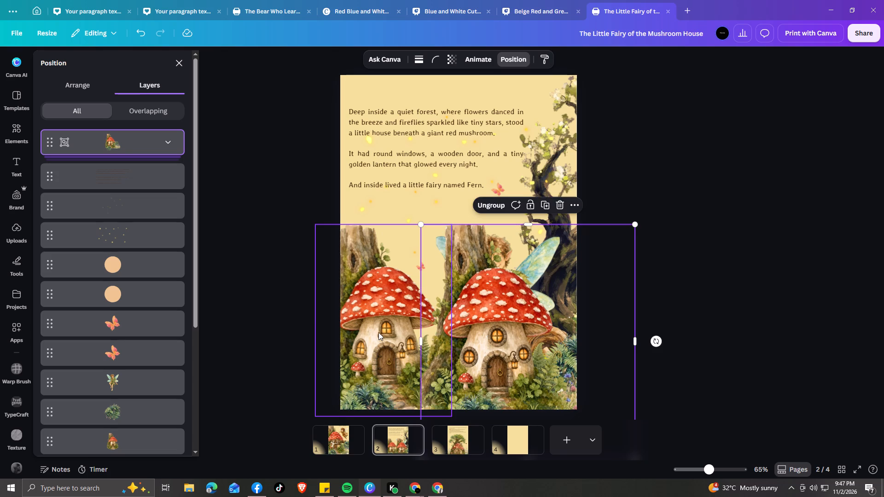
Delete the old mushroom house from page 2 and place the pasted group in its spot at the page's lower left.
click(378, 330)
key(BackSpace)
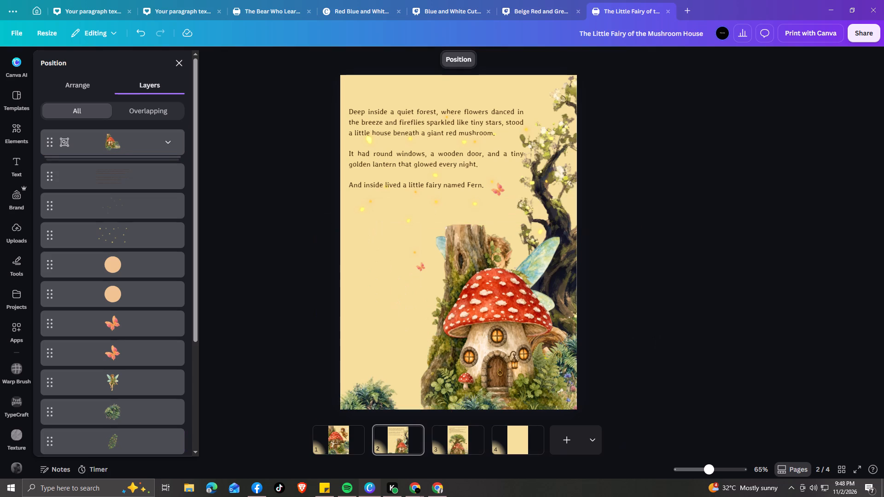
click(462, 357)
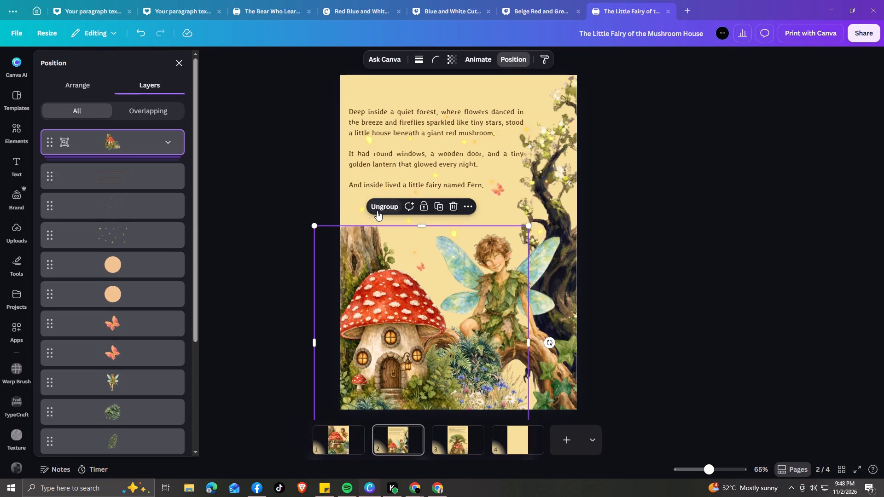
Ungroup the pasted scene on page 2 and delete its branch and the fern foliage behind the flowers.
click(377, 211)
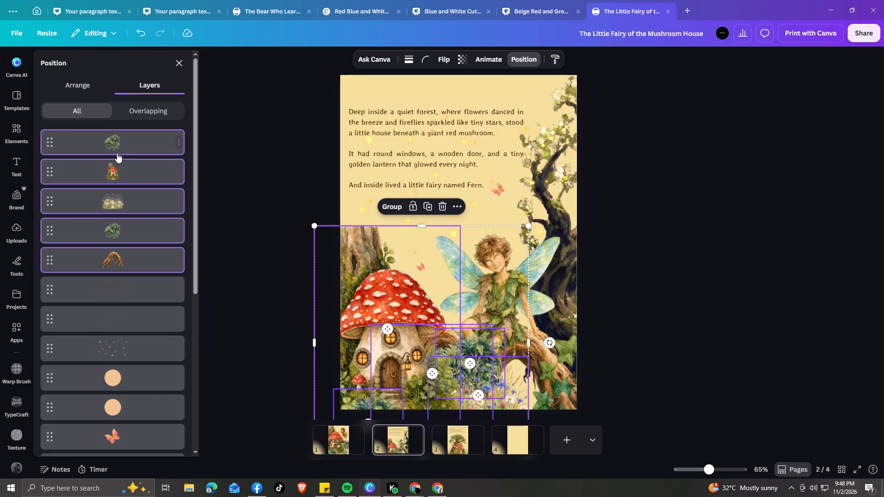
click(116, 147)
click(121, 233)
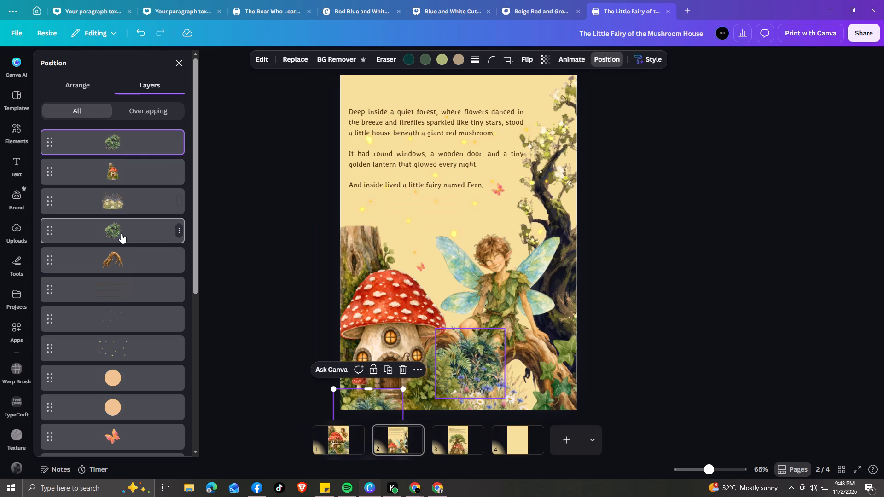
key(BackSpace)
click(122, 233)
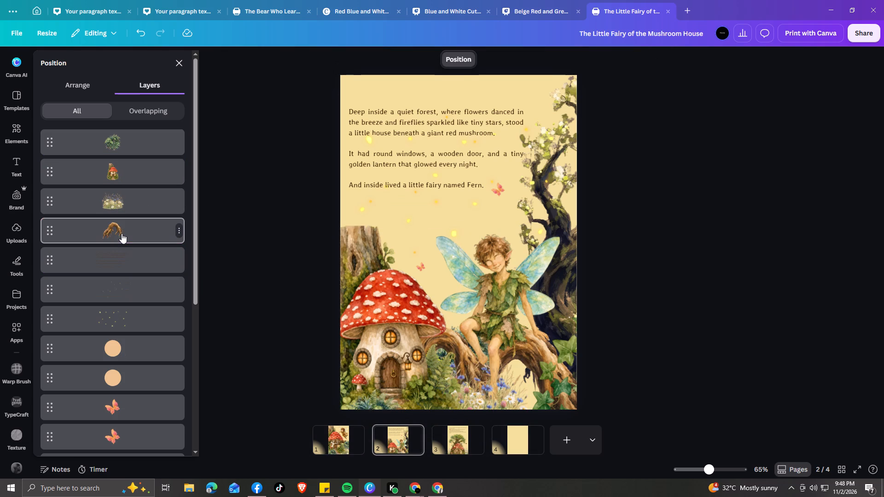
key(BackSpace)
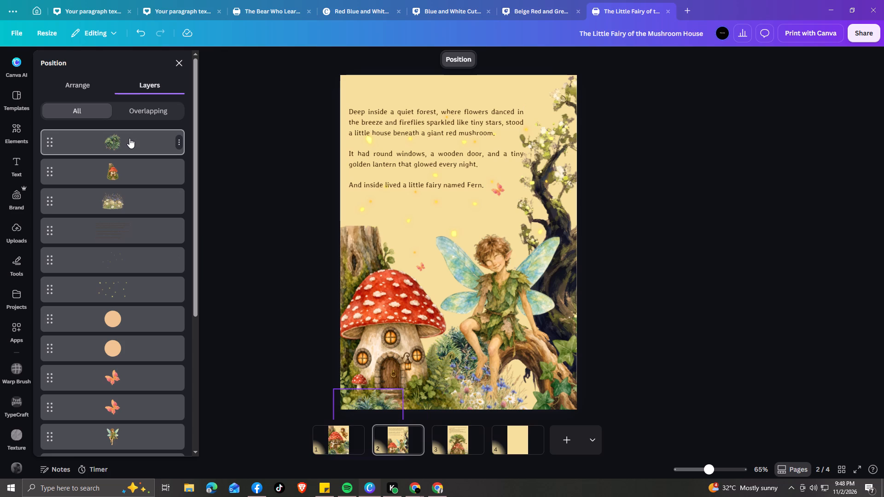
Move the new mushroom house on page 2 slightly upward, keeping it along the page's left edge.
drag(389, 331, 391, 331)
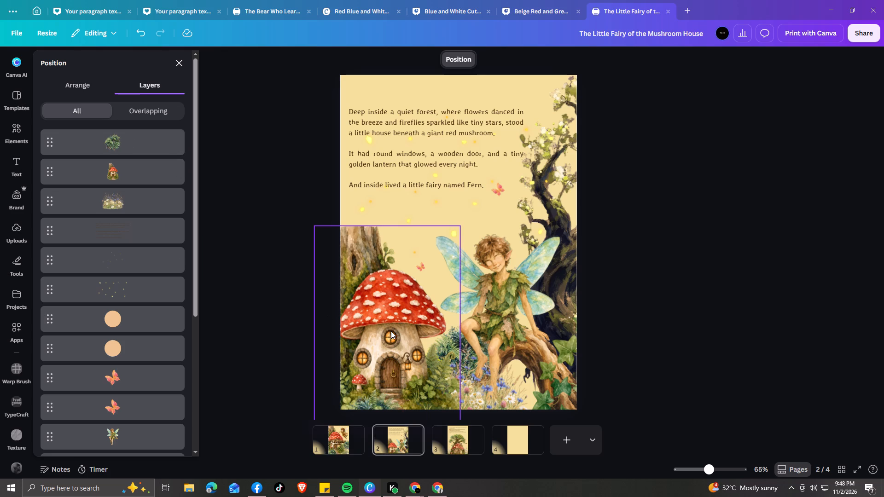
drag(391, 331, 397, 325)
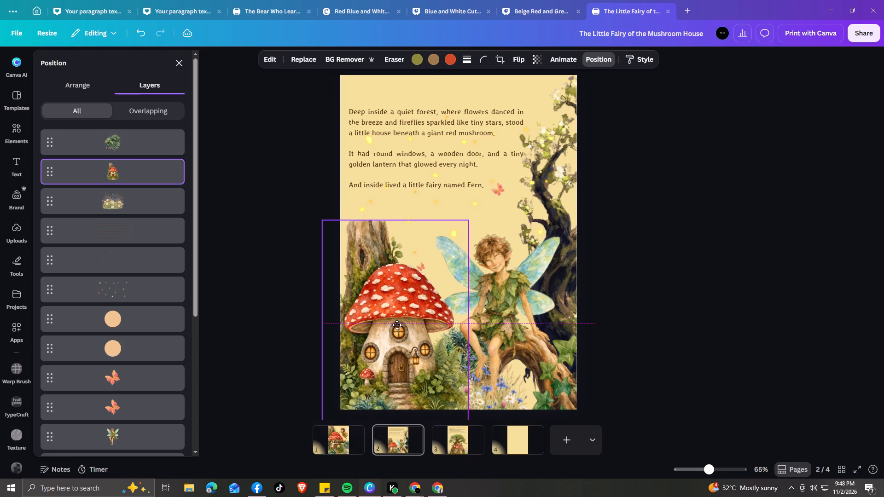
drag(397, 325, 391, 327)
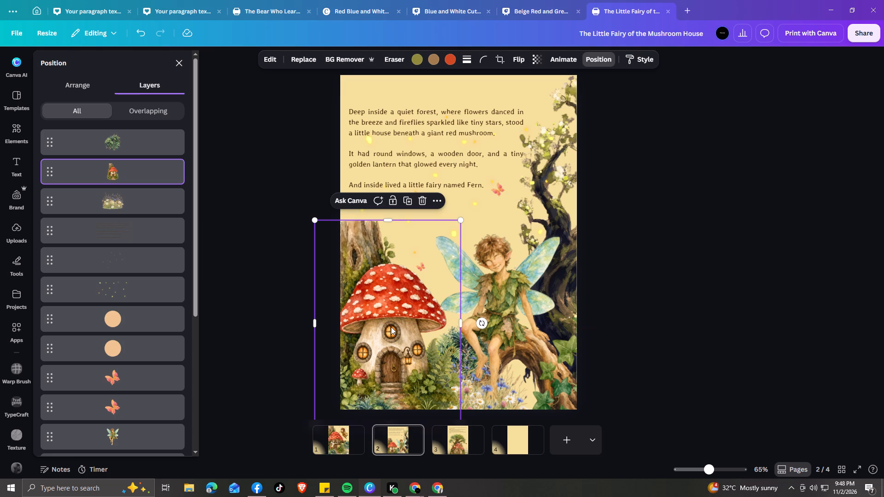
Move the pasted flowers layer directly in front of the mushroom house on page 2.
drag(123, 208, 121, 178)
drag(128, 196, 123, 172)
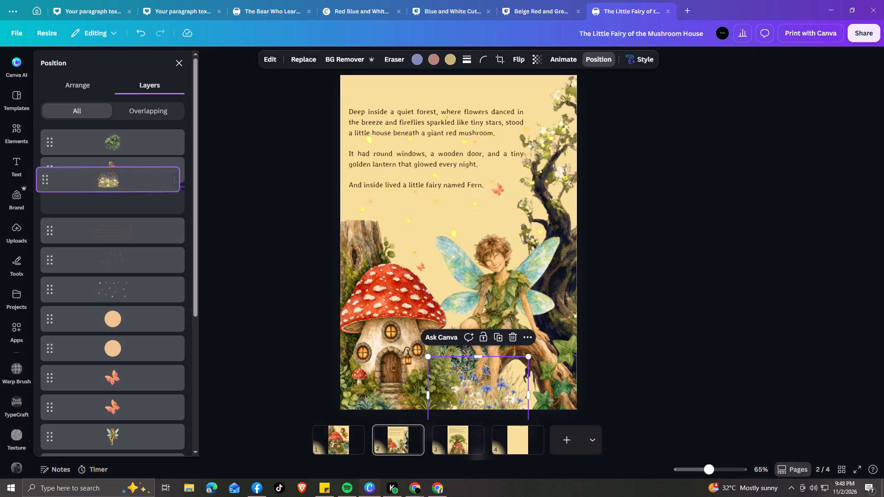
drag(123, 172, 122, 161)
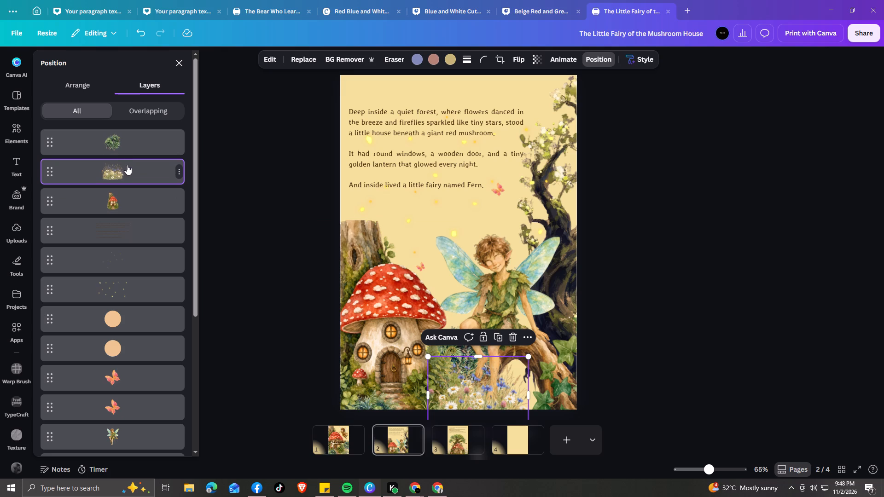
Move the pasted leafy bush on page 2 slightly up and left, at the corner in front of the mushroom house.
drag(120, 148, 119, 162)
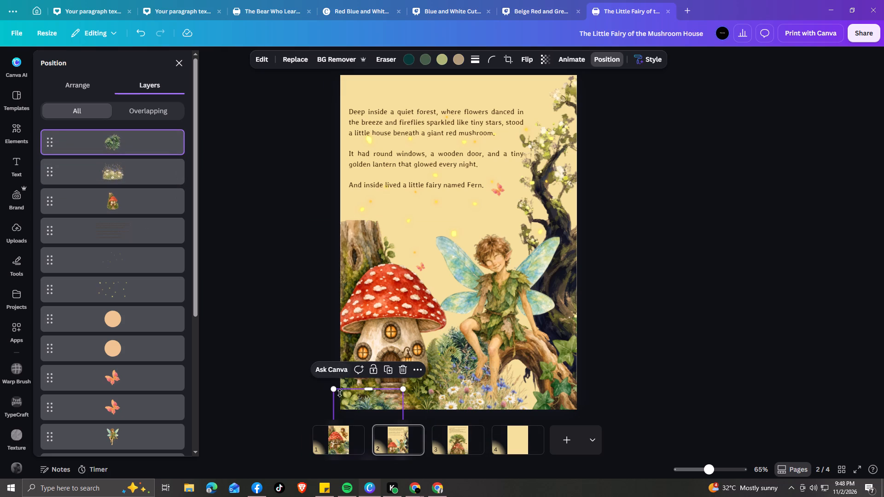
click(366, 402)
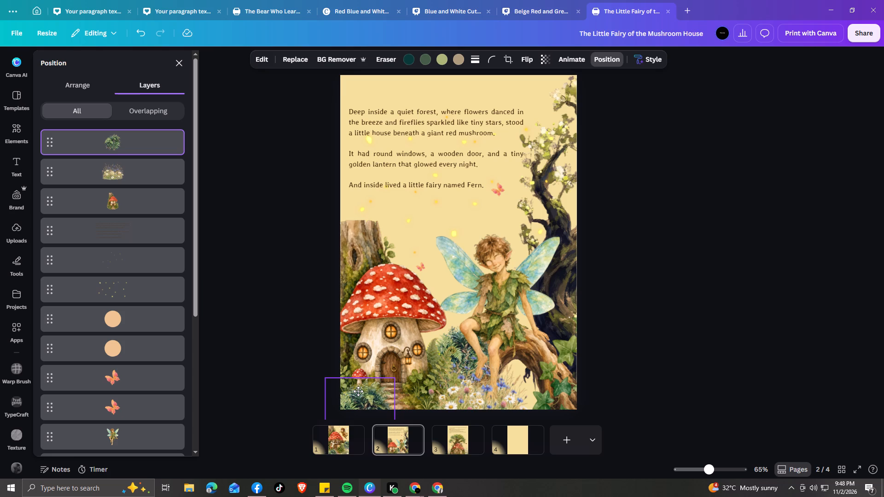
click(728, 293)
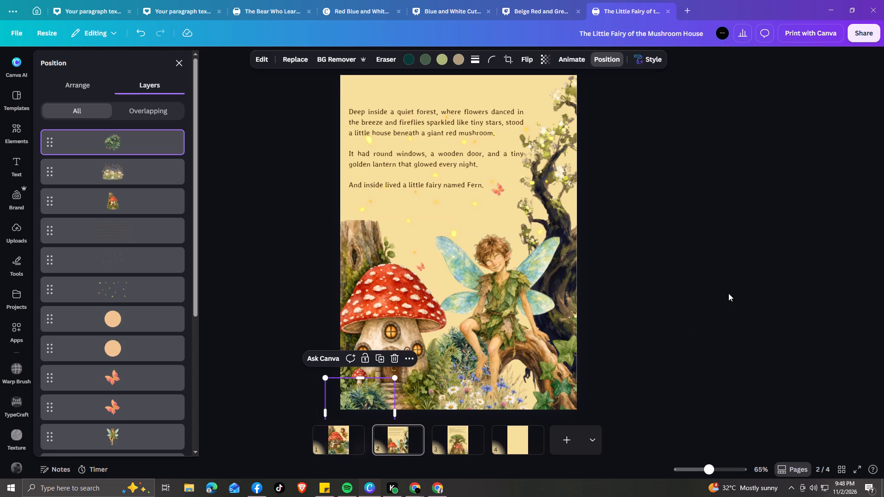
click(727, 293)
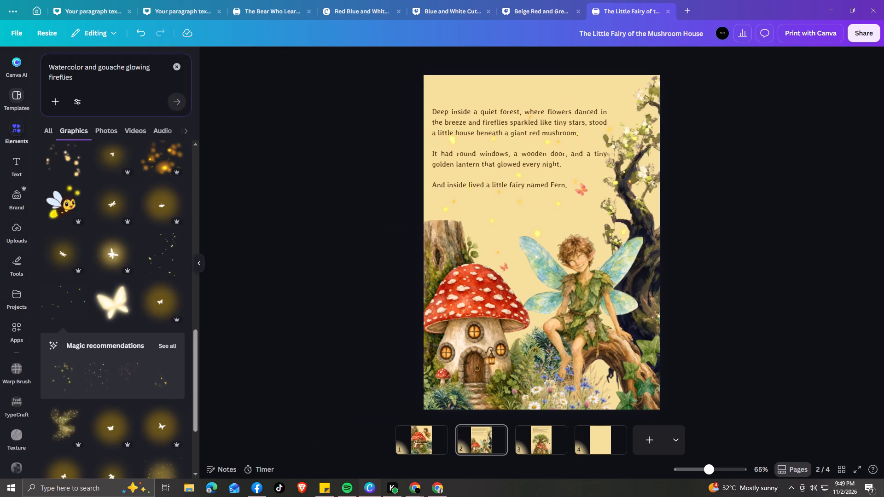
Clear the previous fireflies query from the elements search.
click(179, 66)
click(113, 75)
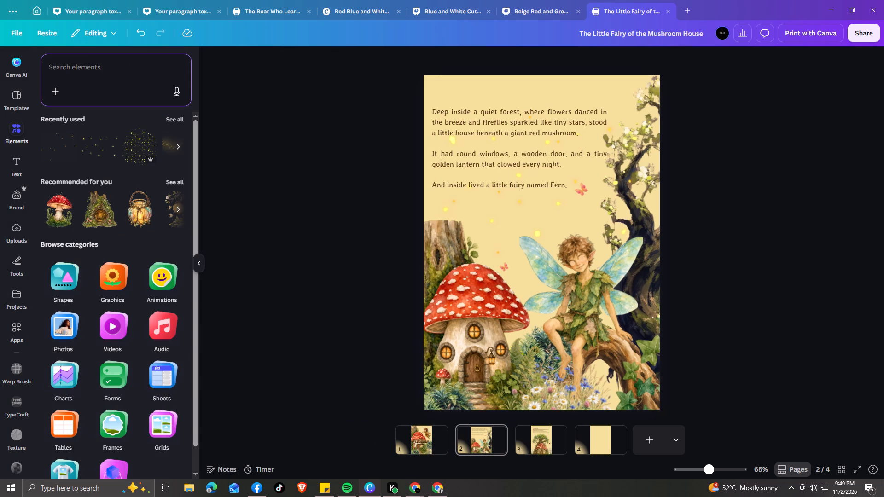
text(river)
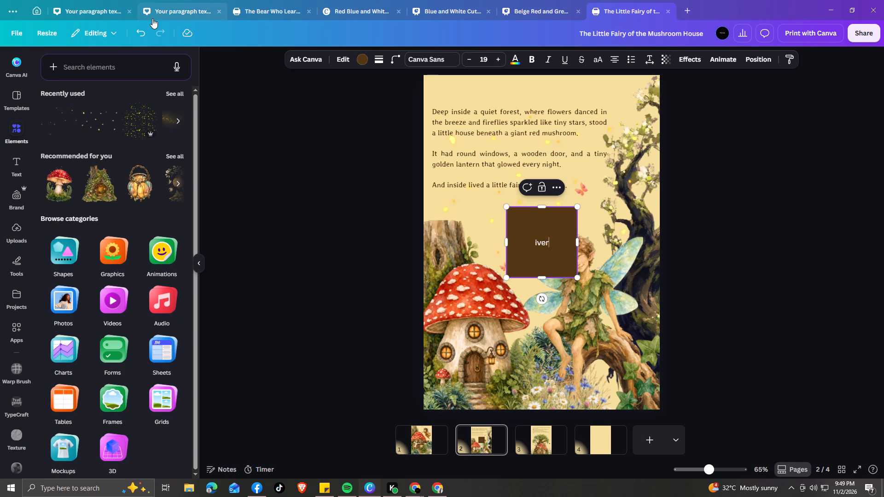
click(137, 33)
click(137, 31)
Search the elements for "river watercolor" and show all matching graphics.
click(140, 68)
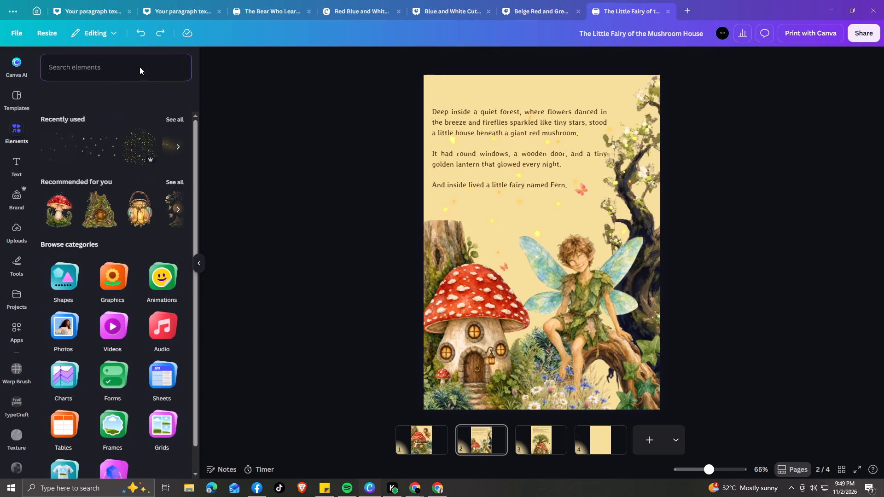
text(river)
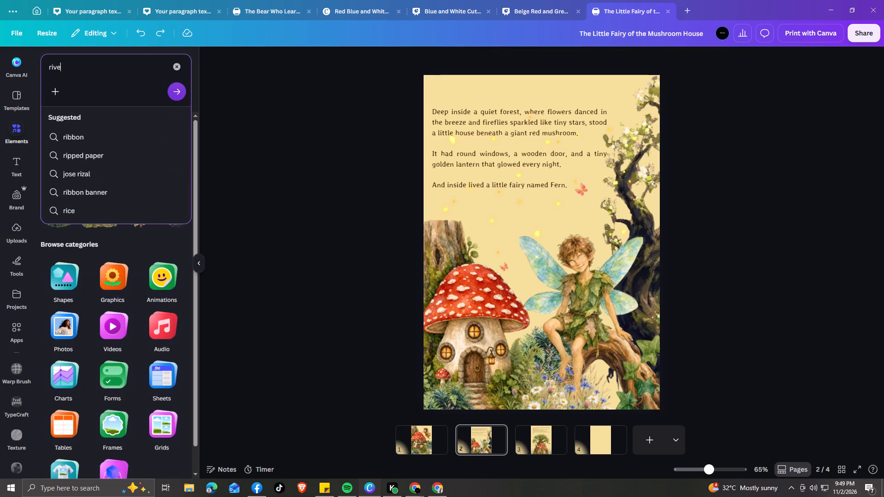
key(space)
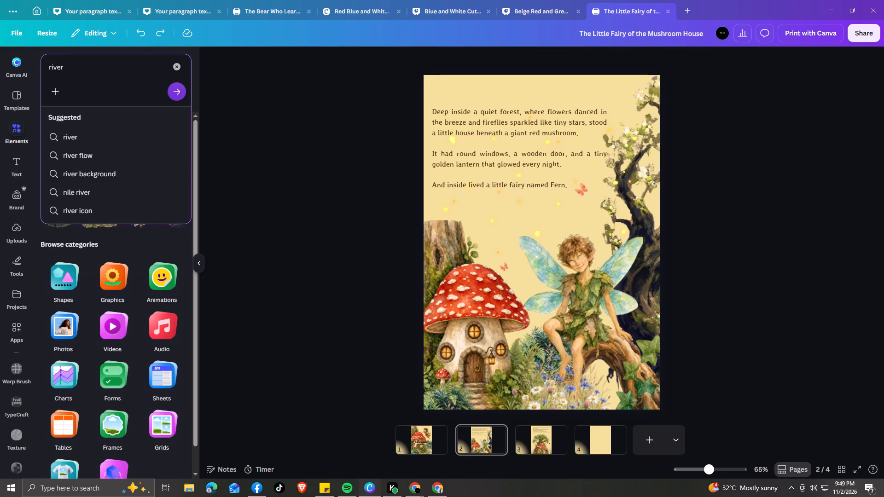
text(in)
key(space)
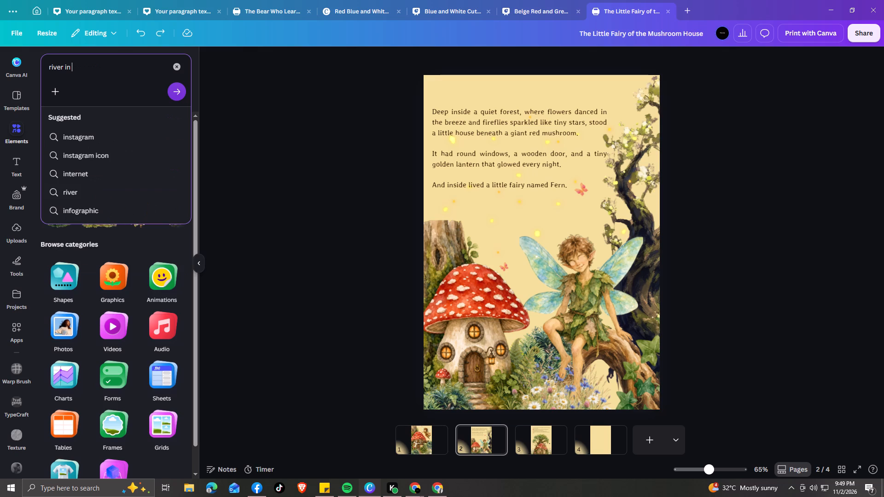
text(wather)
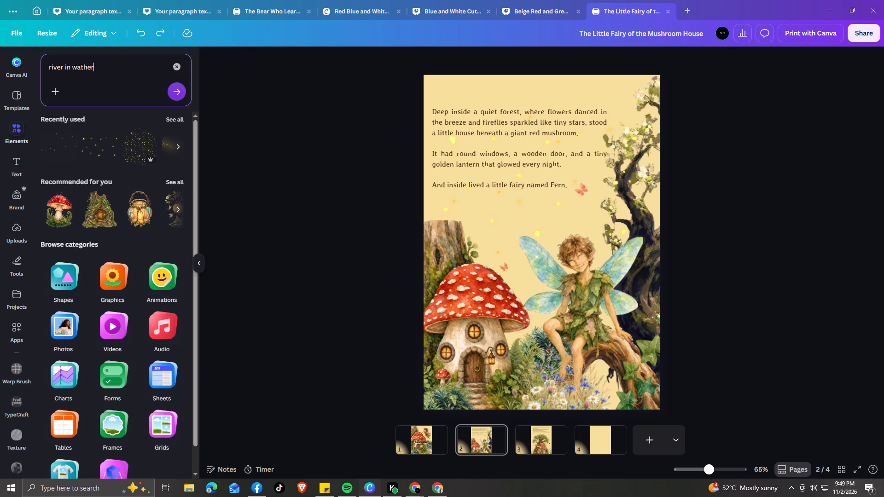
text(colo)
key(BackSpace)
key(BackSpace)
key(BackSpace)
key(BackSpace)
key(BackSpace)
key(BackSpace)
key(BackSpace)
key(BackSpace)
key(BackSpace)
key(BackSpace)
key(BackSpace)
key(BackSpace)
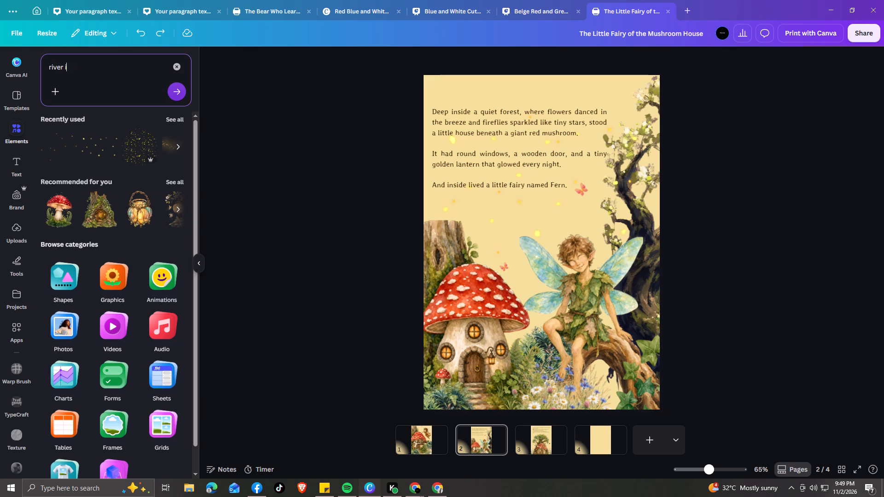
key(BackSpace)
text(water)
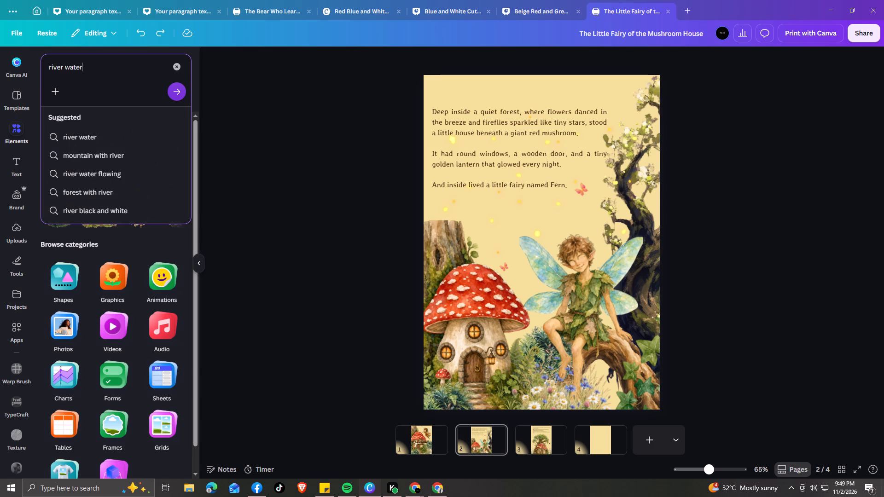
text(color)
key(Return)
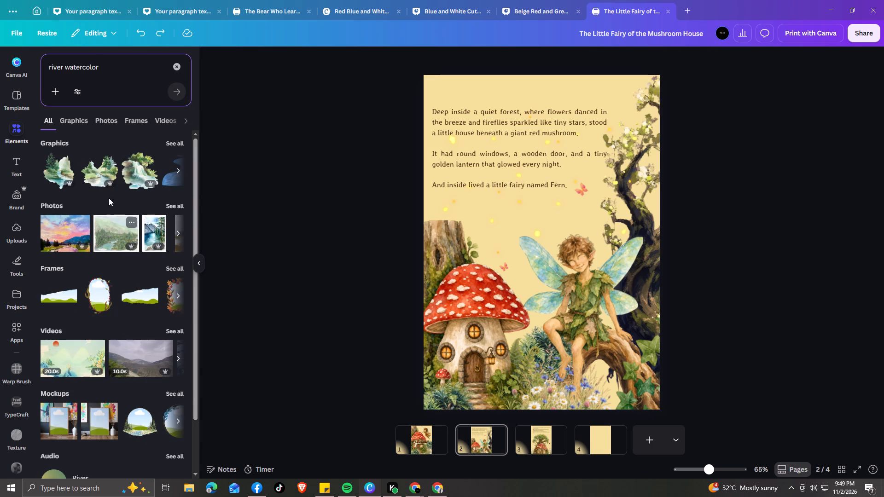
click(167, 141)
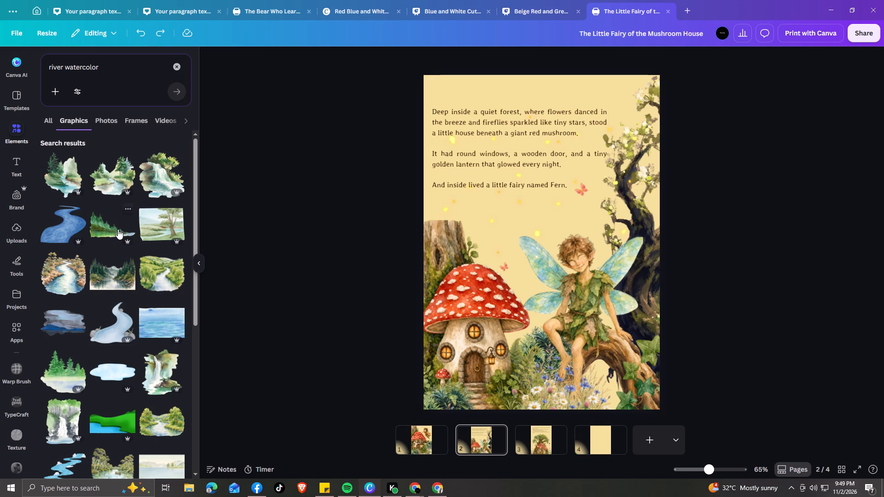
Add the winding watercolor river with rocky banks to page 2 and place it over the page's lower right corner.
click(64, 277)
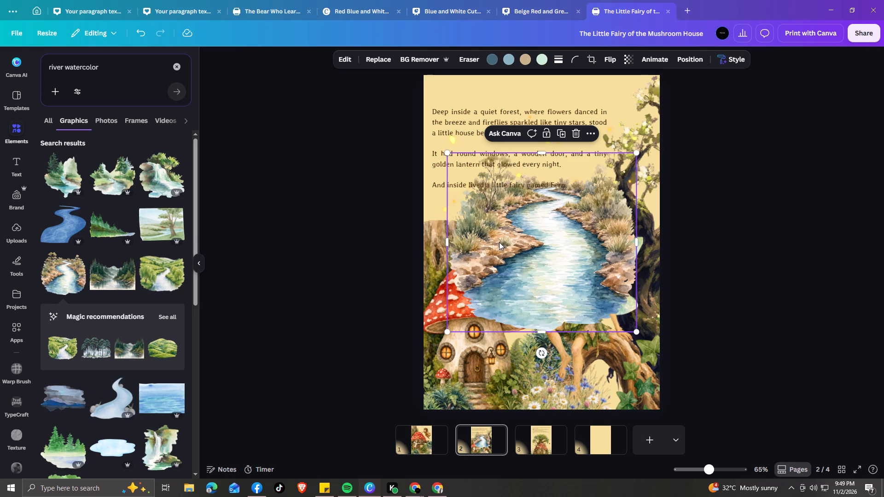
drag(490, 244, 454, 266)
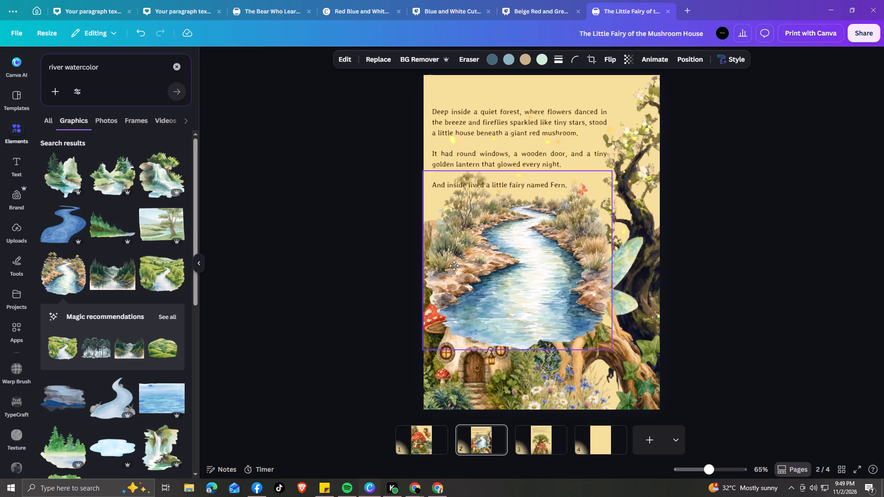
drag(454, 266, 451, 271)
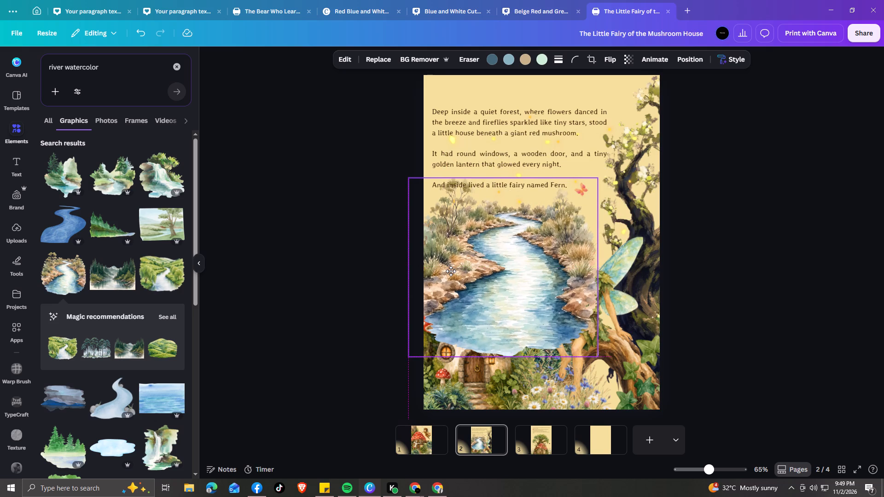
drag(451, 271, 550, 313)
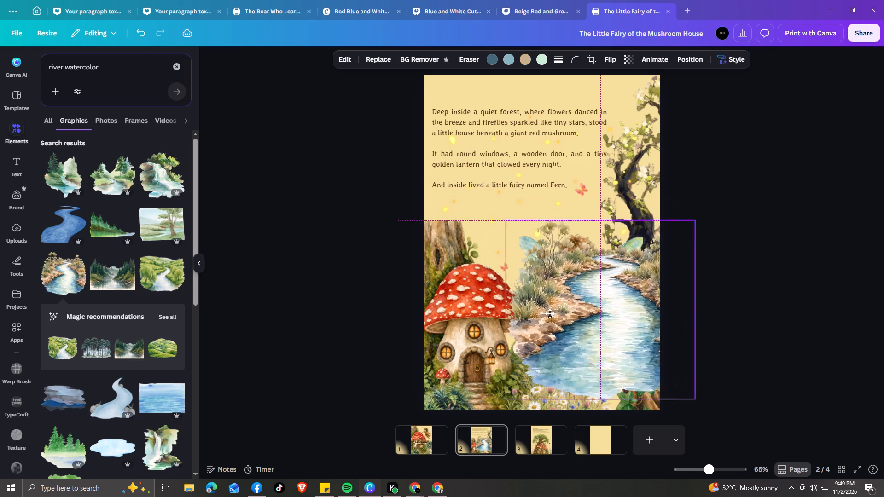
drag(550, 313, 552, 322)
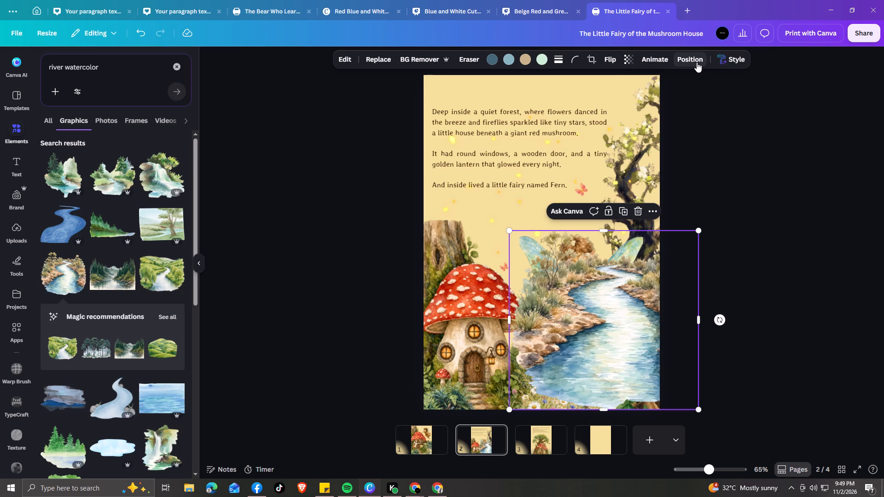
Send the river layer on page 2 behind all the artwork, directly in front of the page background.
click(695, 61)
drag(136, 174, 136, 176)
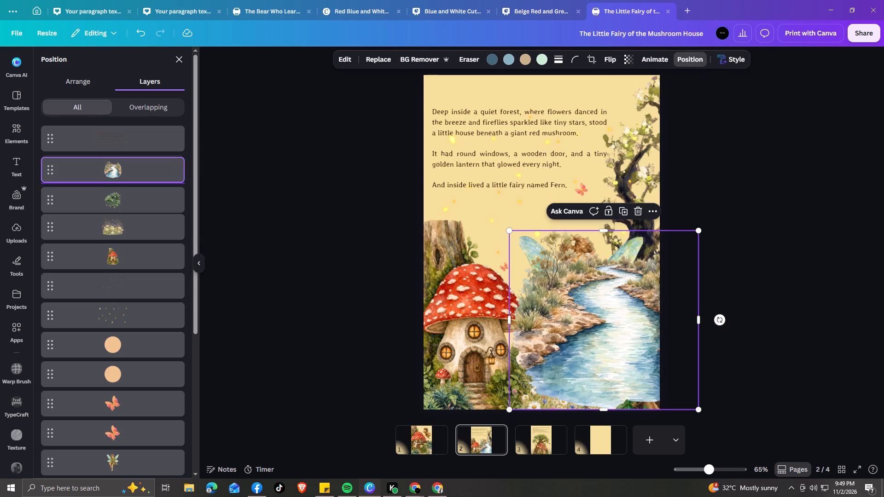
drag(136, 176, 151, 437)
scroll(148, 312, down, 1)
scroll(151, 436, down, 1)
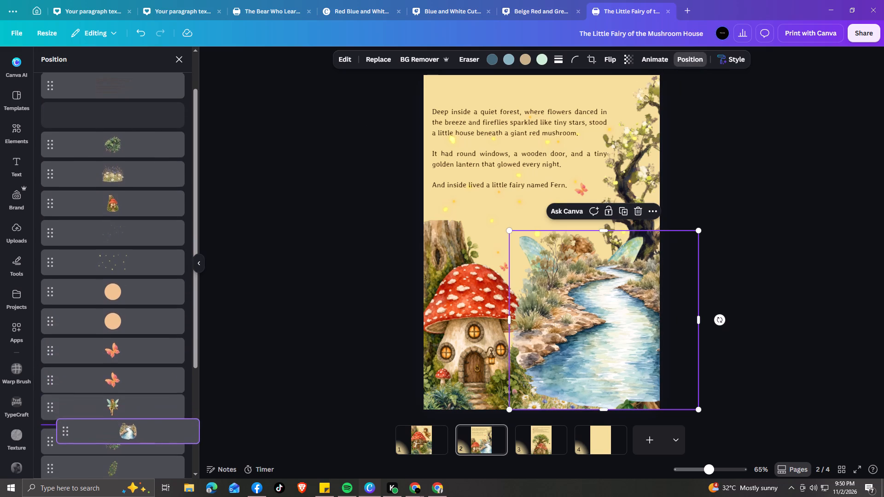
scroll(151, 437, down, 1)
drag(151, 437, 150, 436)
scroll(151, 447, down, 1)
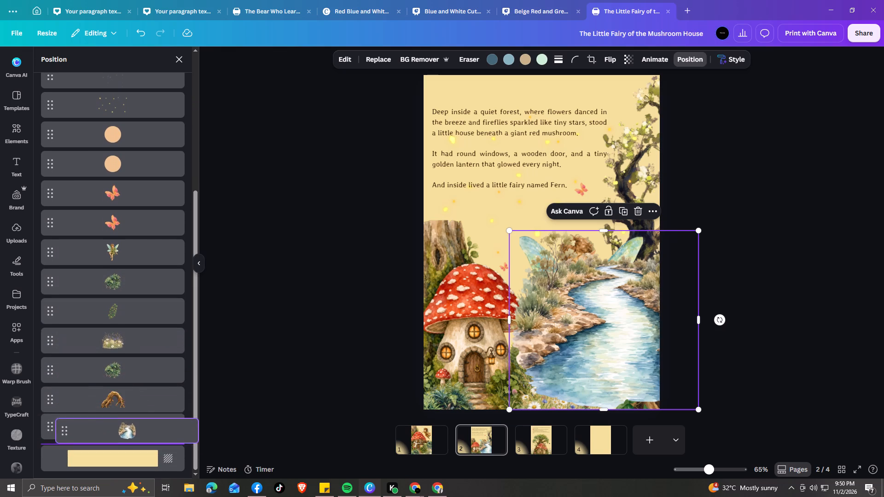
drag(150, 436, 150, 439)
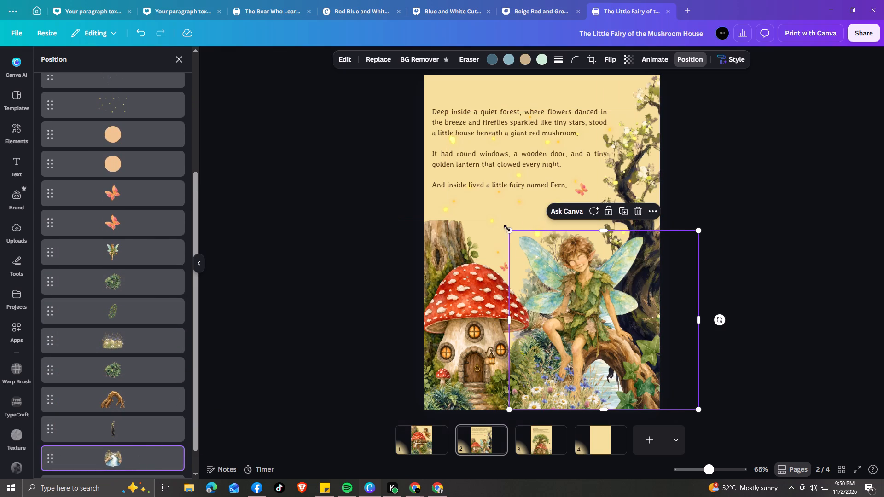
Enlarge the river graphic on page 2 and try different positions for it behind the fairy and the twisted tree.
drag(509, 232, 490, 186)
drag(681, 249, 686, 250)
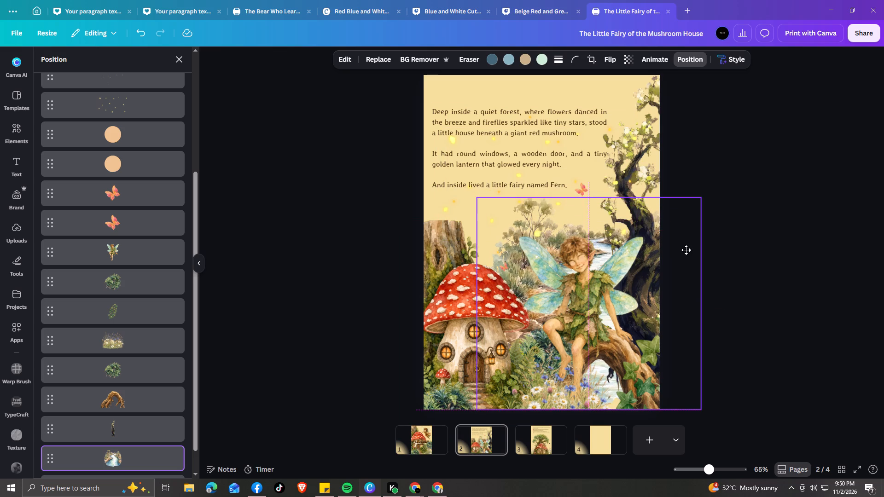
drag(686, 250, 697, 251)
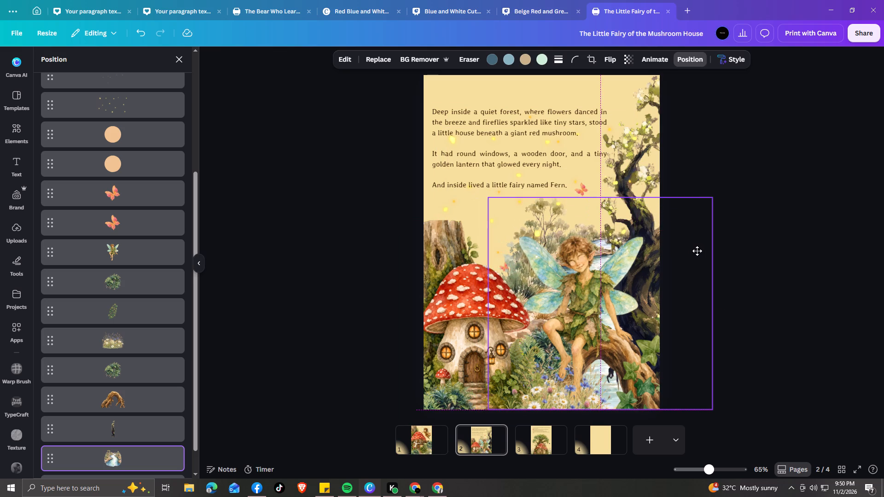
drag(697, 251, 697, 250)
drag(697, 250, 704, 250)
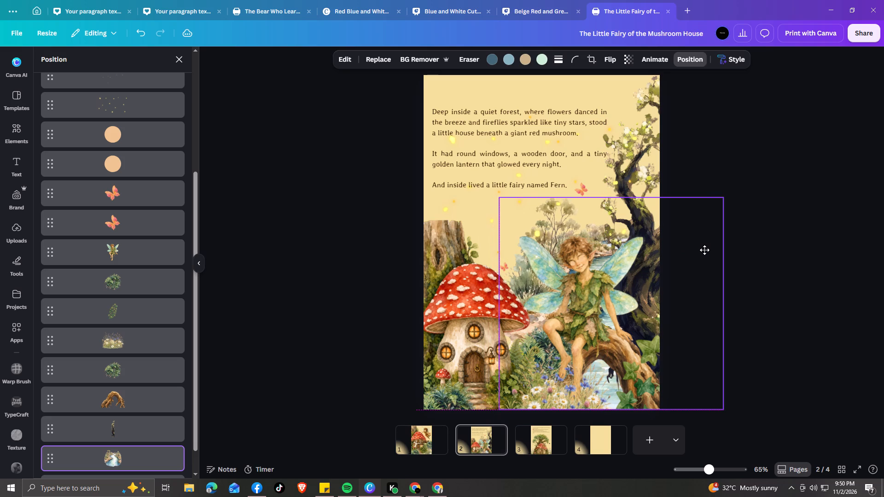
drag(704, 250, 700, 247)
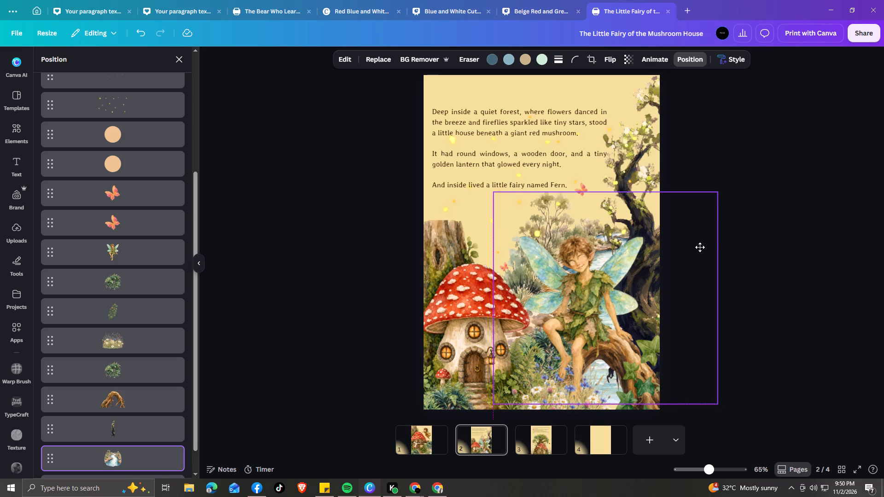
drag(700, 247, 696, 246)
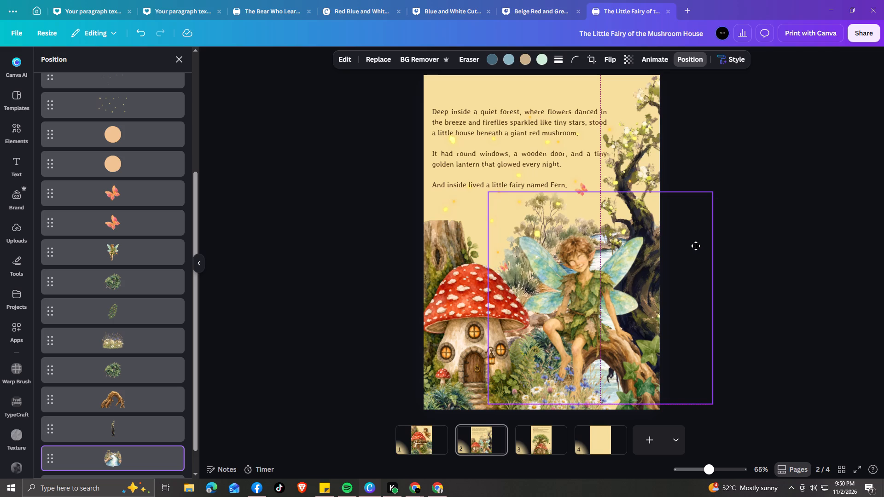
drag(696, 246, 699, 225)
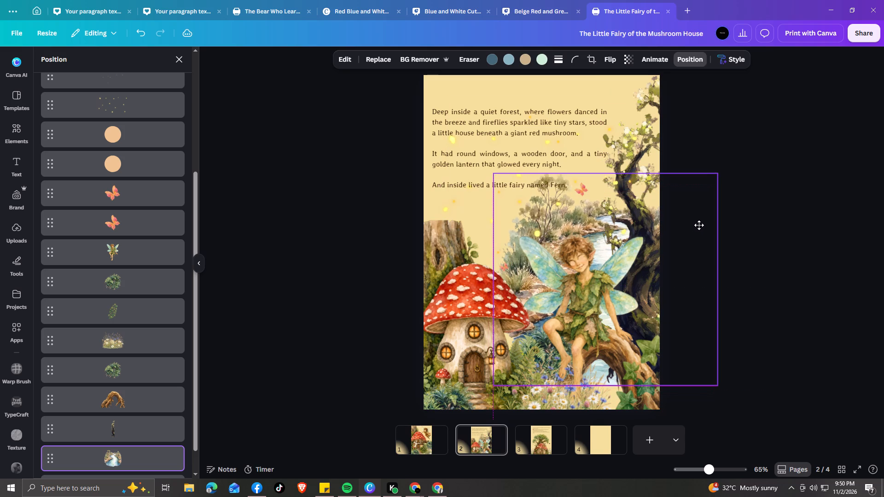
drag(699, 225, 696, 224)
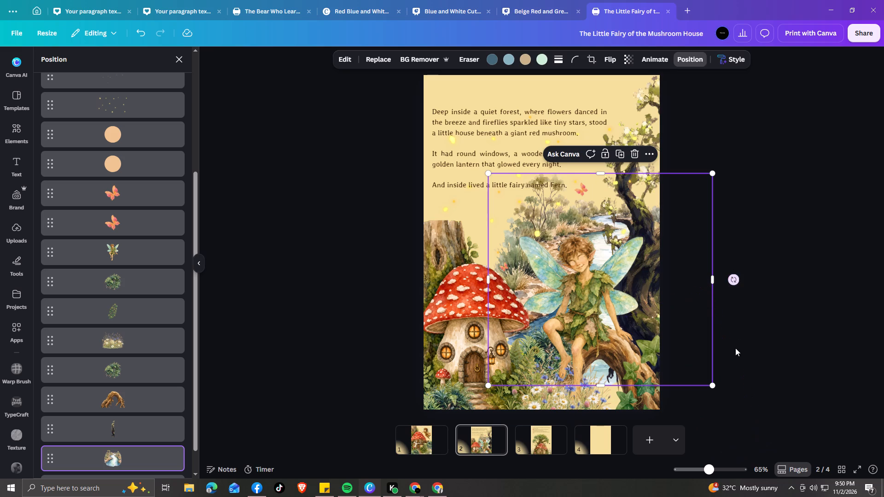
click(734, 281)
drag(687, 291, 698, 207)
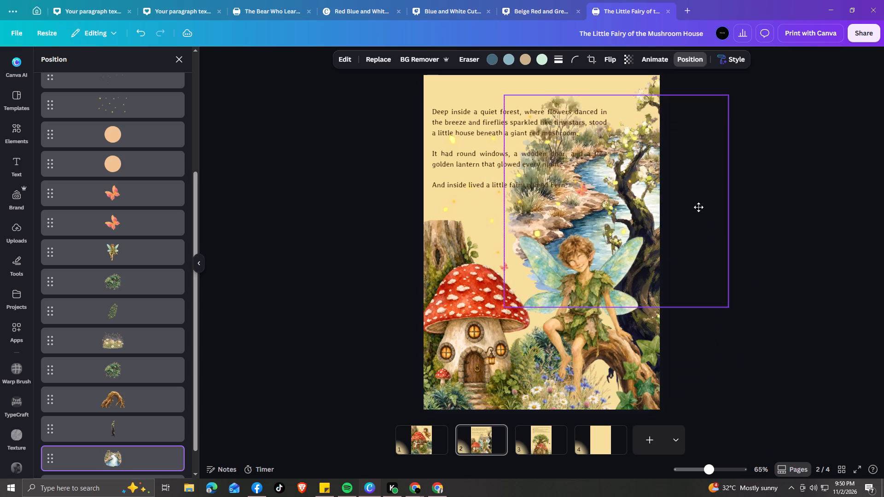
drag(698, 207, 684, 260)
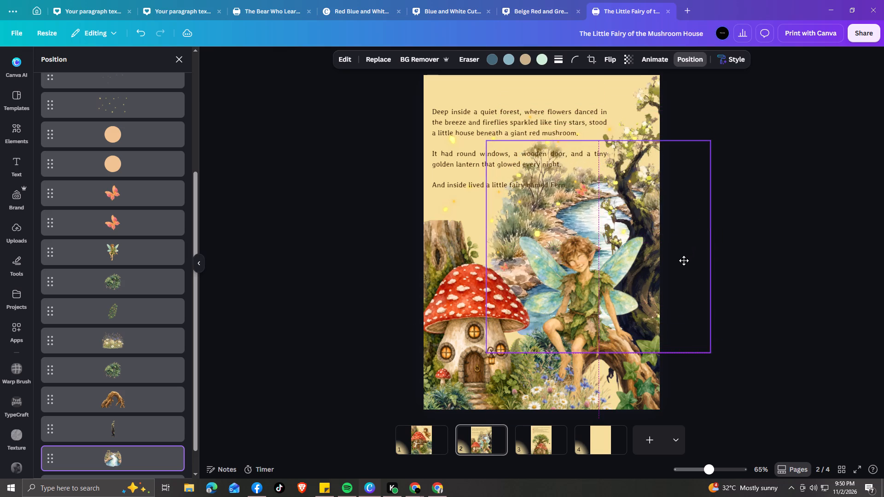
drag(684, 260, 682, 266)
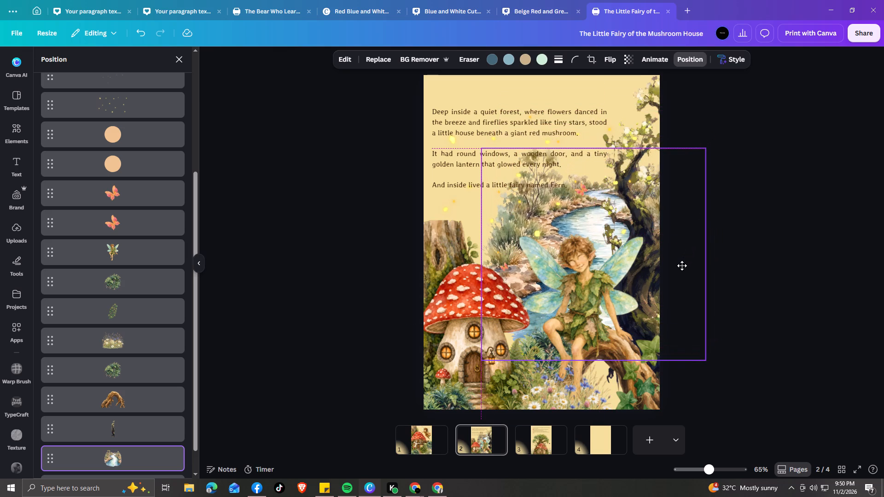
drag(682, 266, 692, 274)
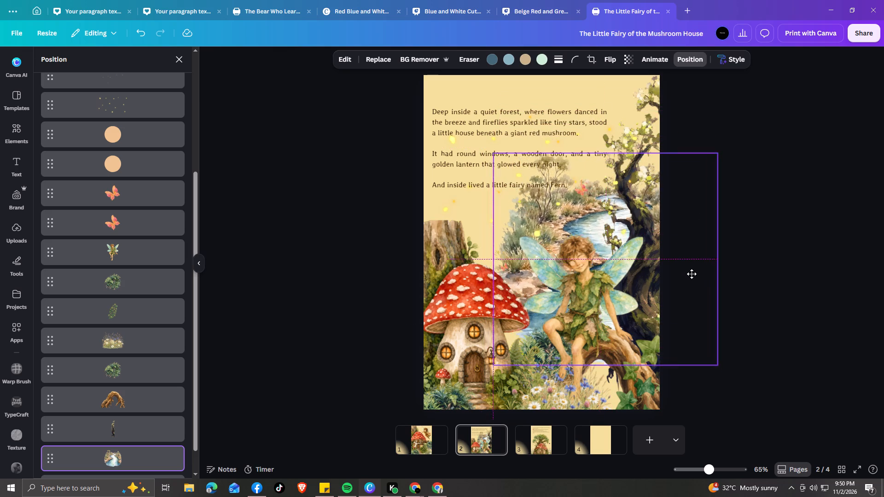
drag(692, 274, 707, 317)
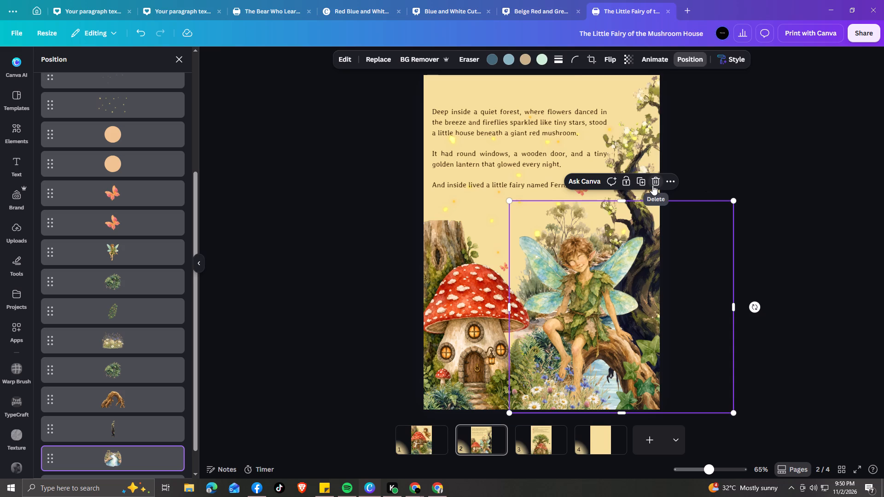
Delete the river graphic with rocky banks from page 2.
click(652, 185)
scroll(84, 382, down, 2)
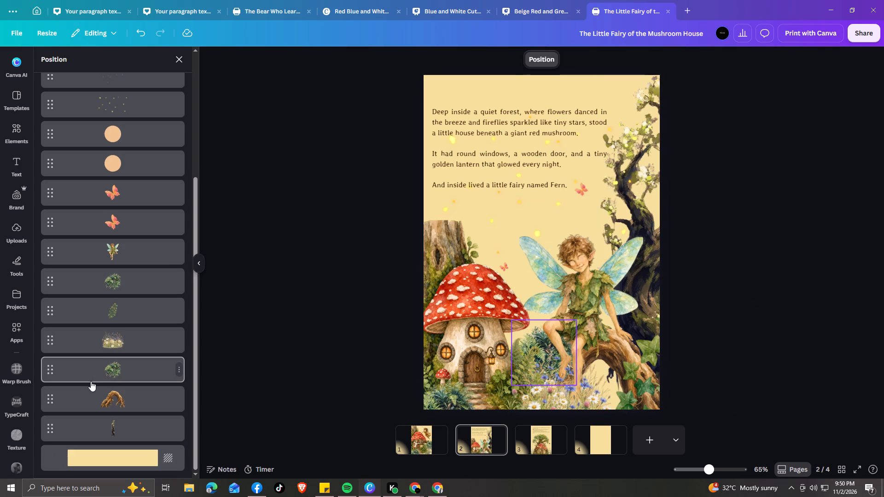
scroll(91, 381, down, 4)
scroll(84, 331, up, 5)
Return to the "river watercolor" element results and look through the graphics for a river that suits page 2.
click(19, 134)
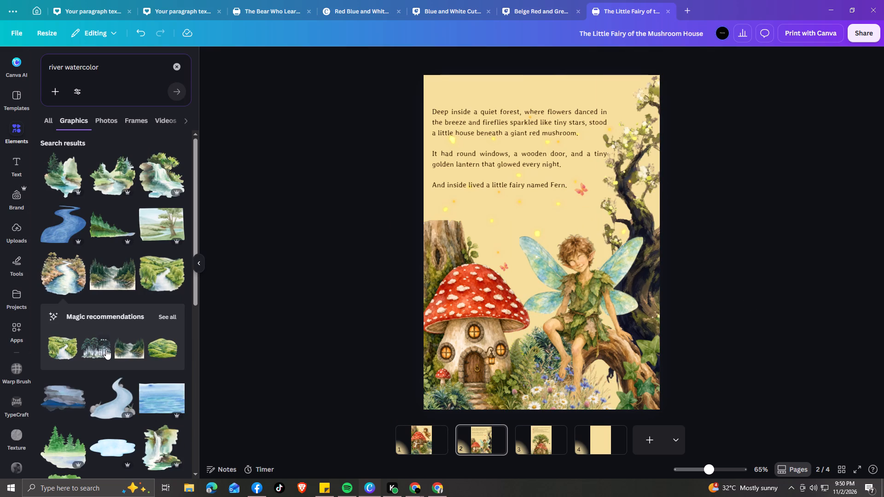
scroll(169, 321, down, 3)
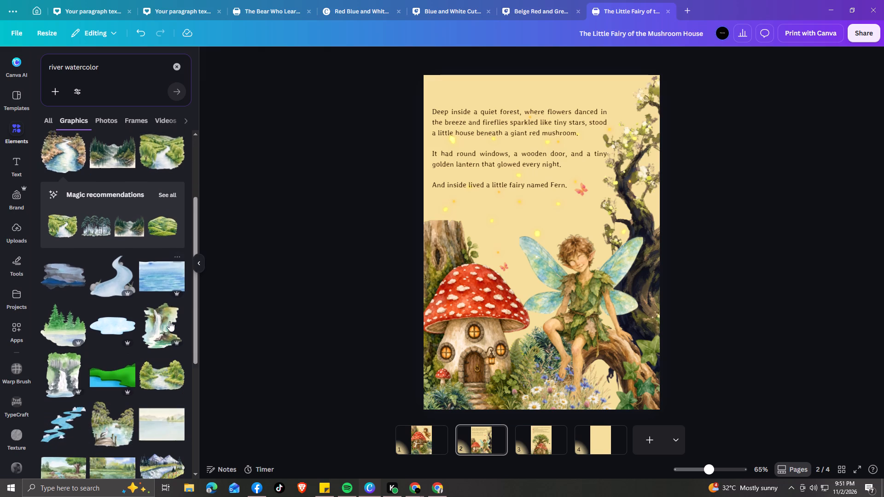
scroll(169, 321, down, 1)
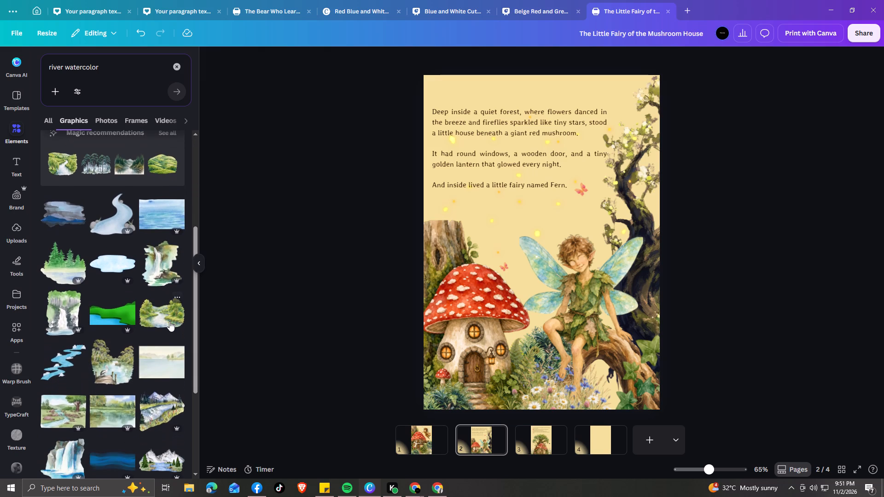
scroll(169, 321, down, 9)
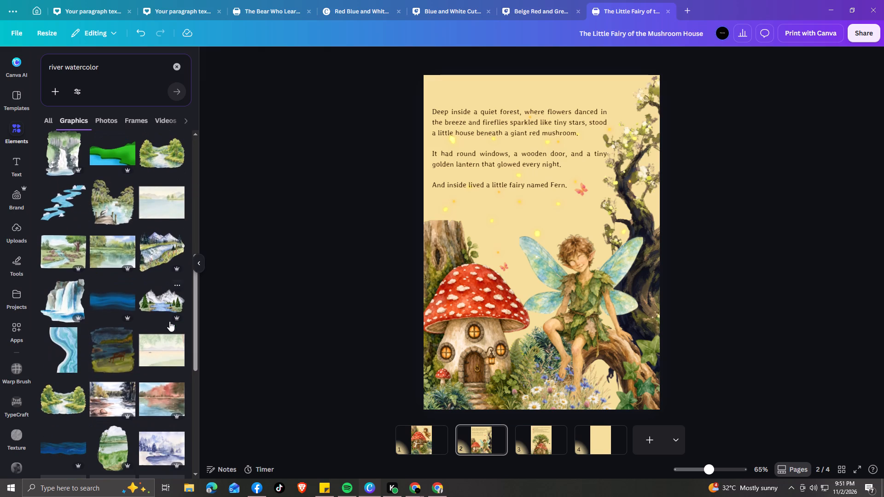
scroll(169, 321, down, 6)
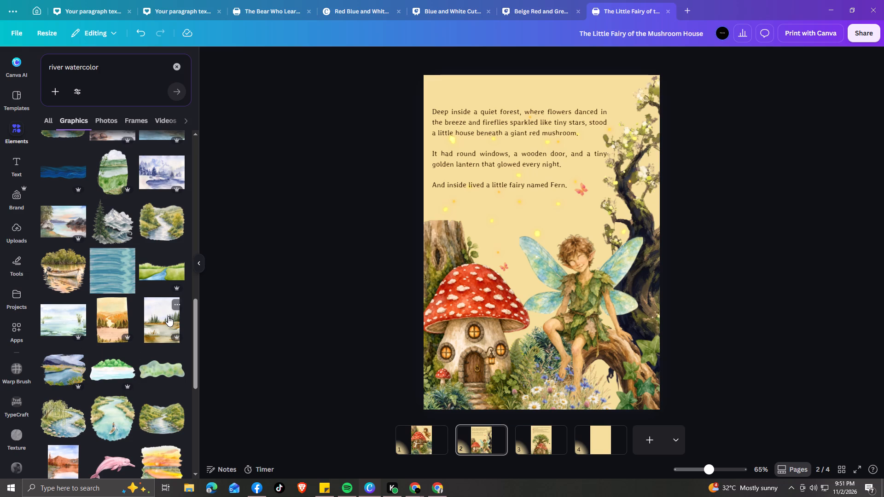
scroll(159, 333, down, 4)
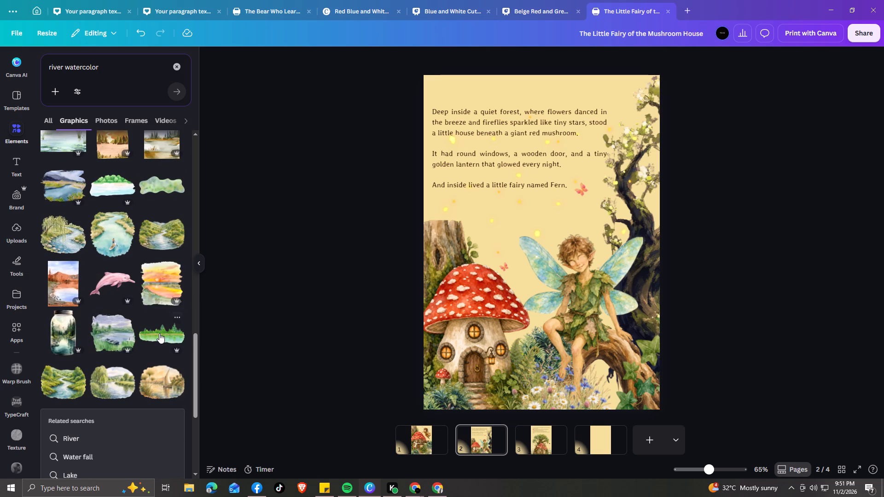
scroll(159, 333, down, 11)
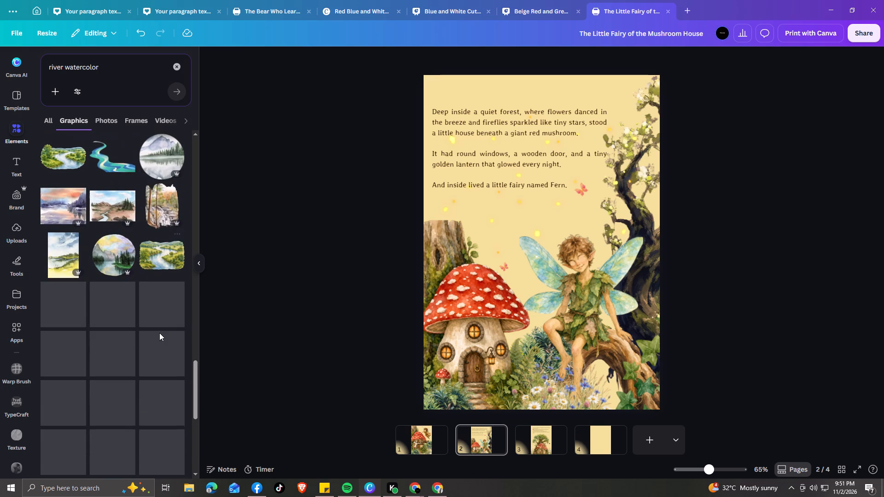
scroll(159, 332, down, 5)
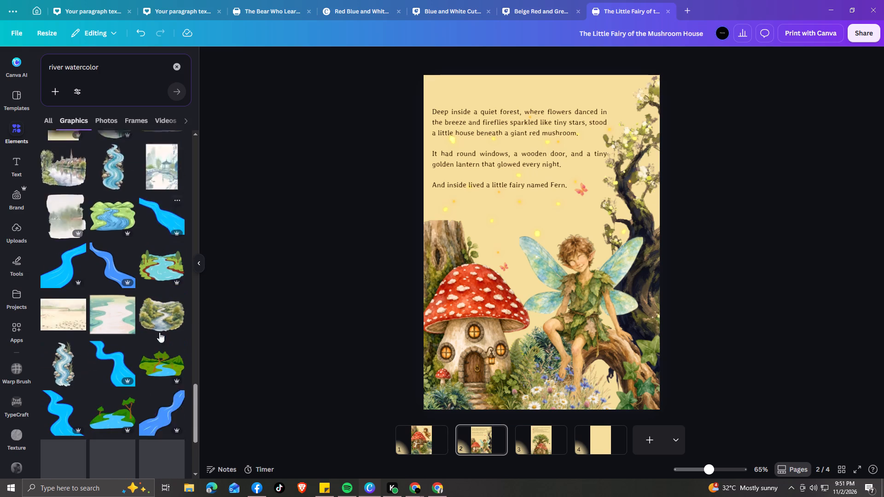
scroll(159, 332, down, 3)
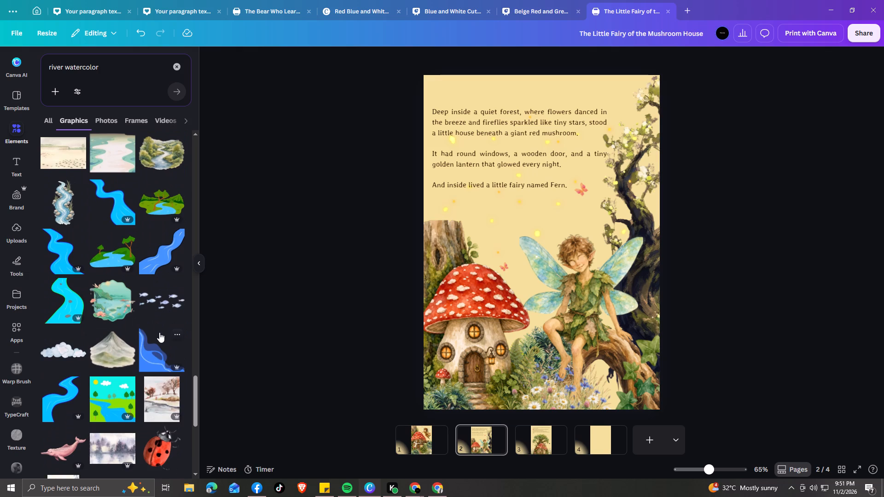
scroll(159, 332, down, 11)
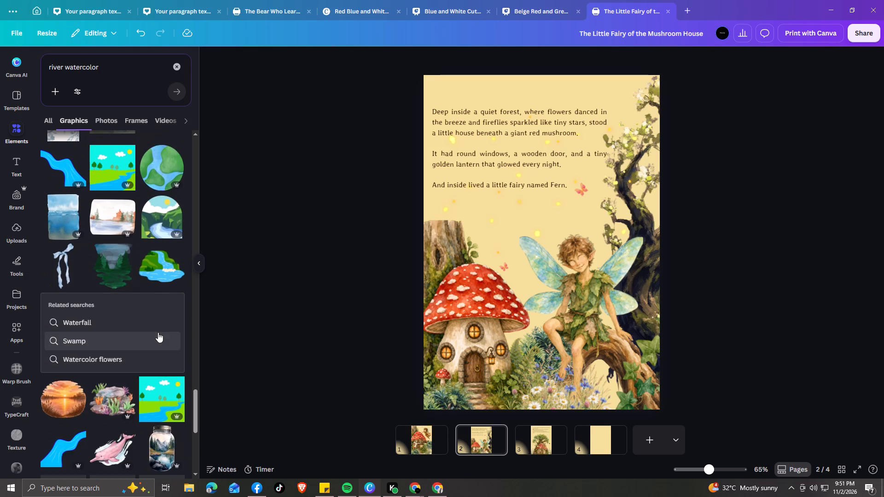
scroll(158, 332, down, 5)
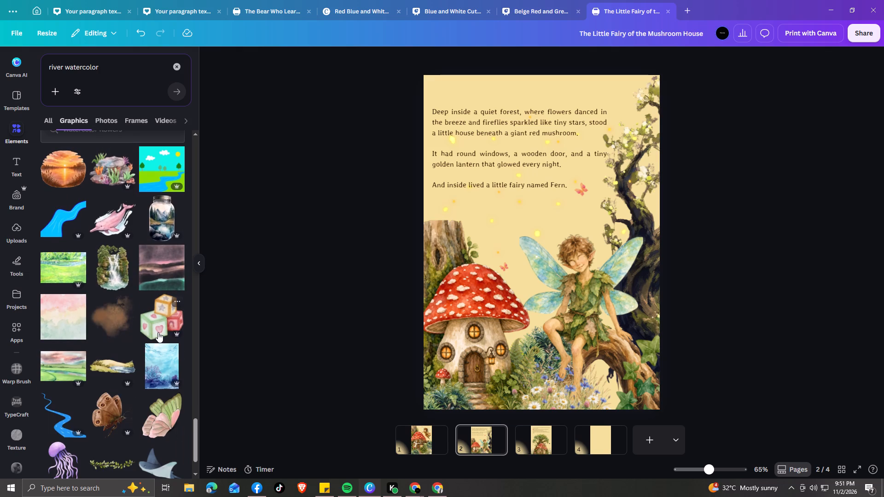
scroll(158, 332, up, 16)
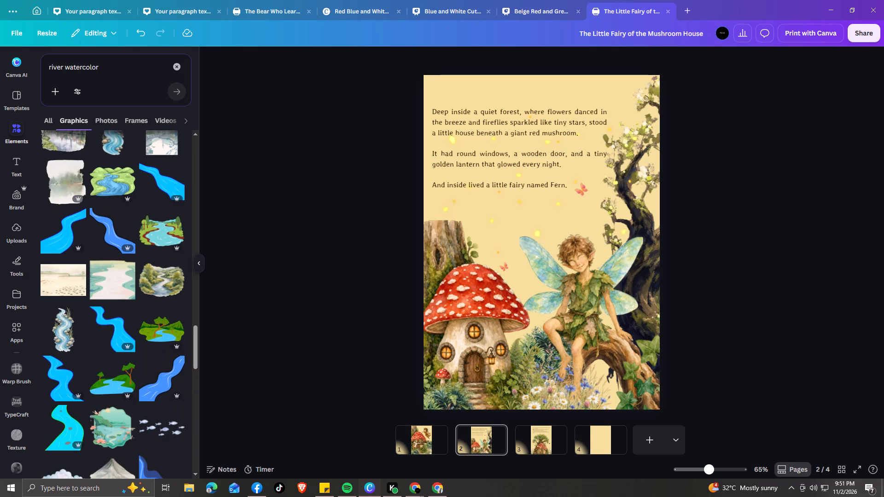
Refine the elements search to "river flowwatercolor".
click(64, 68)
key(BackSpace)
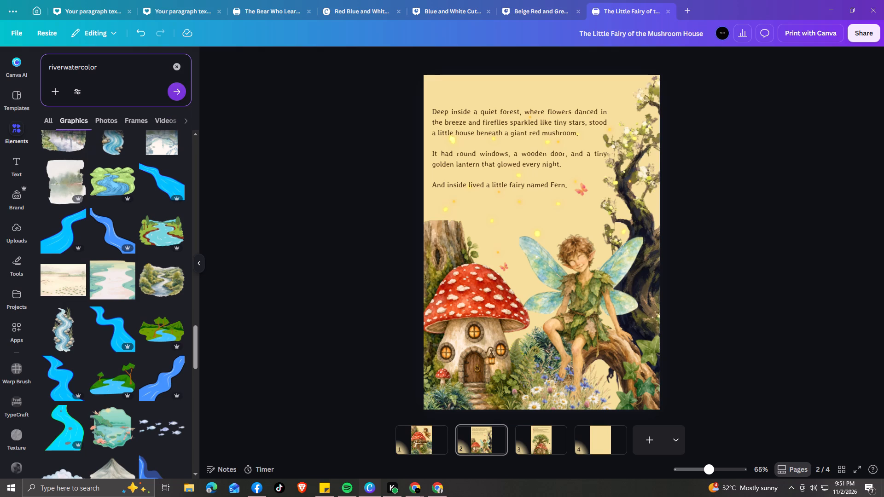
text(flow)
key(space)
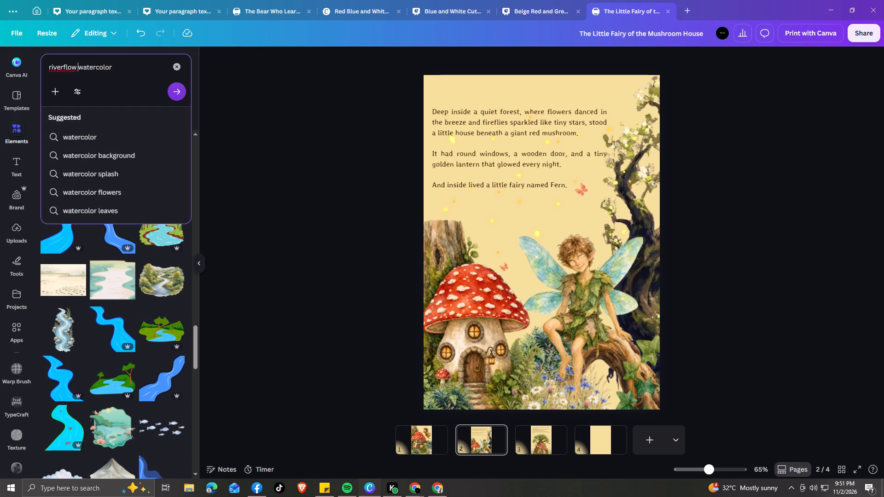
key(BackSpace)
key(BackSpace)
key(BackSpace)
key(BackSpace)
key(BackSpace)
key(space)
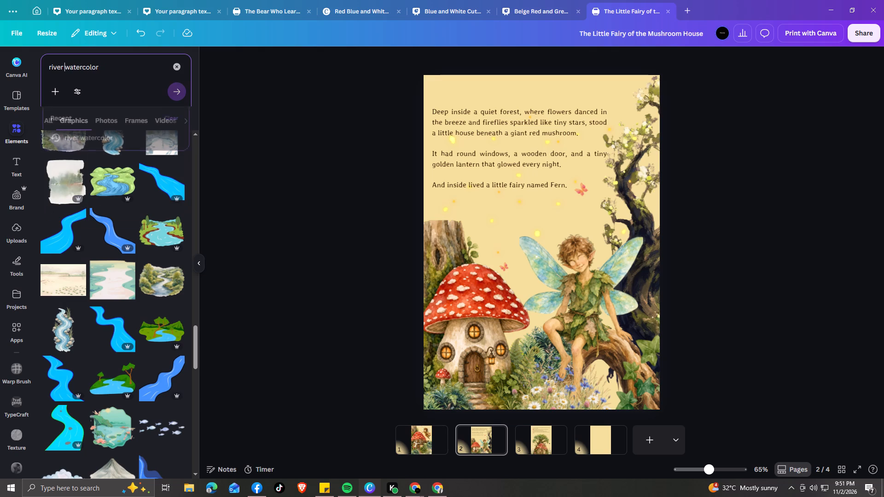
text(flow)
key(Return)
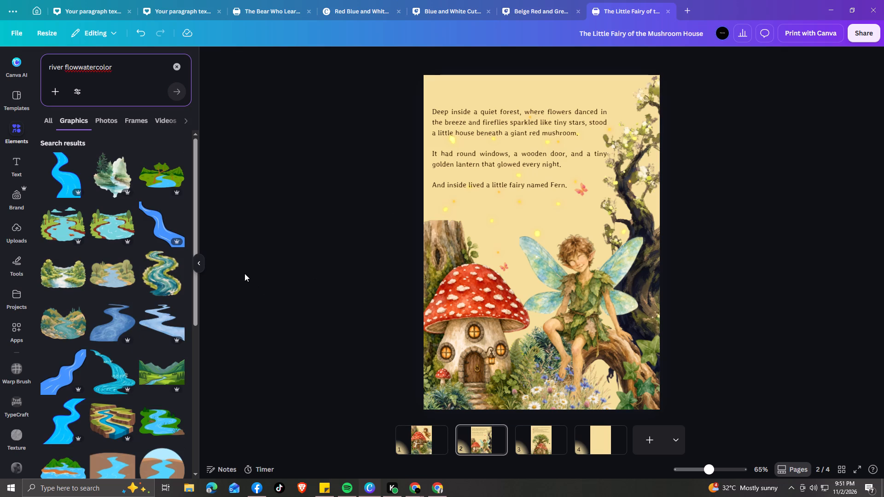
Look through the "river flowwatercolor" graphics for a river that suits page 2's forest scene.
scroll(158, 308, down, 3)
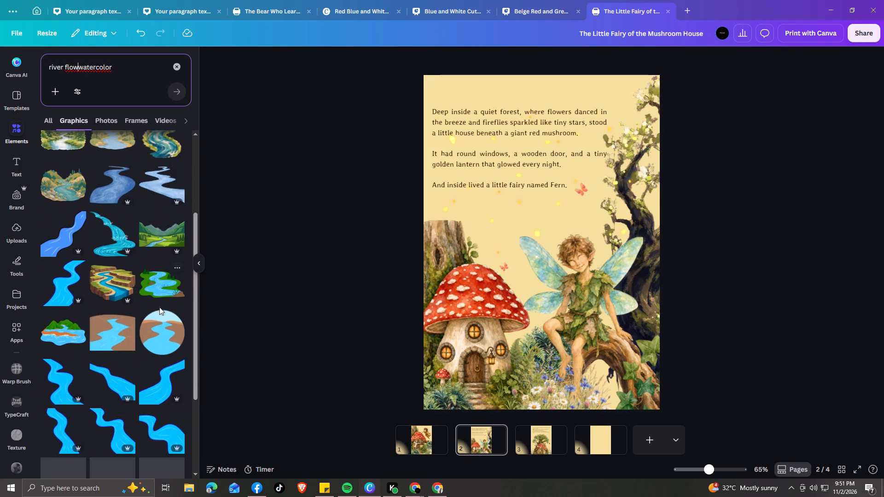
scroll(159, 306, down, 6)
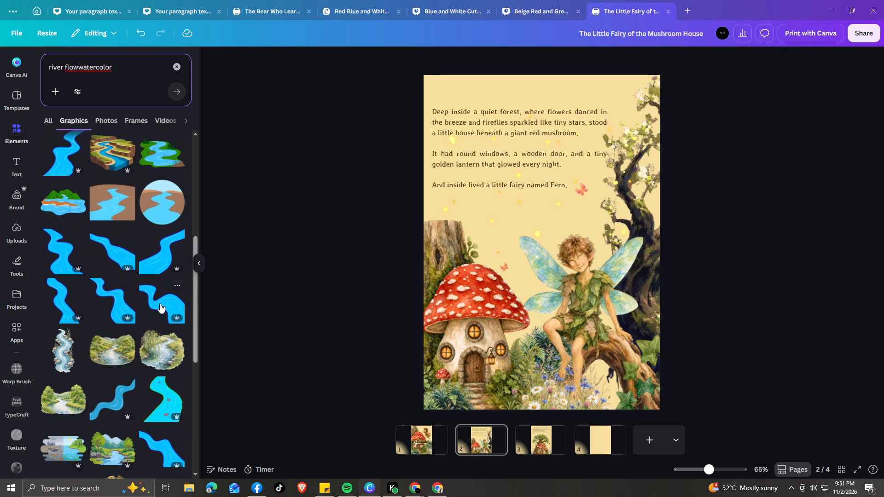
scroll(163, 305, down, 4)
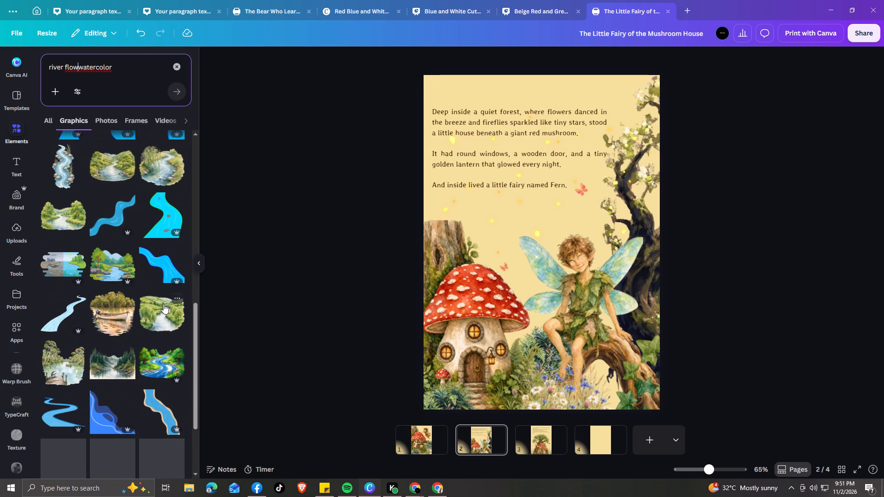
scroll(163, 304, down, 3)
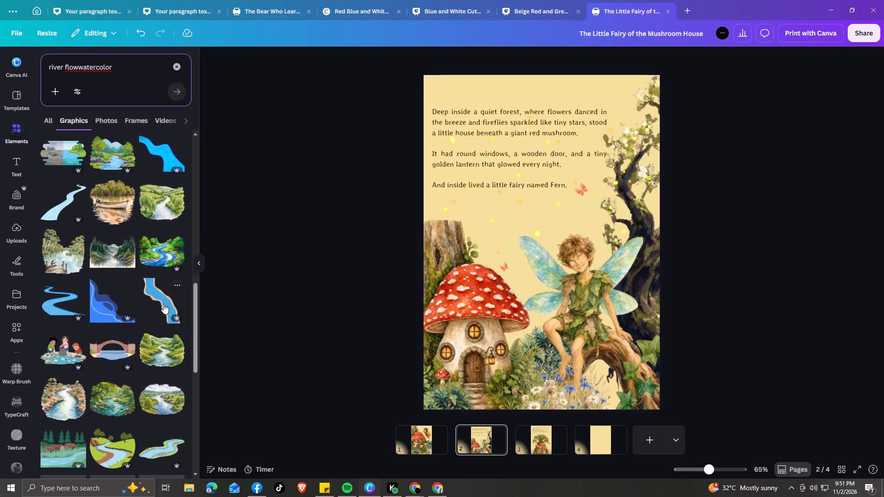
scroll(163, 304, down, 4)
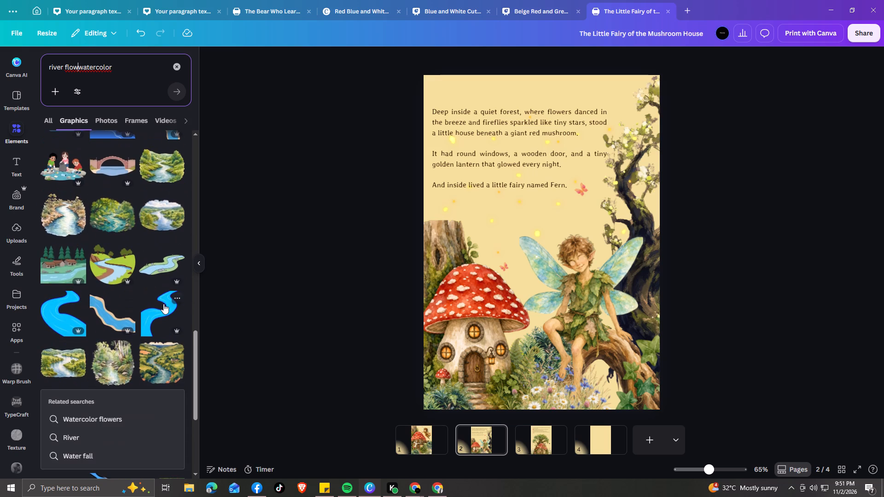
scroll(163, 304, down, 1)
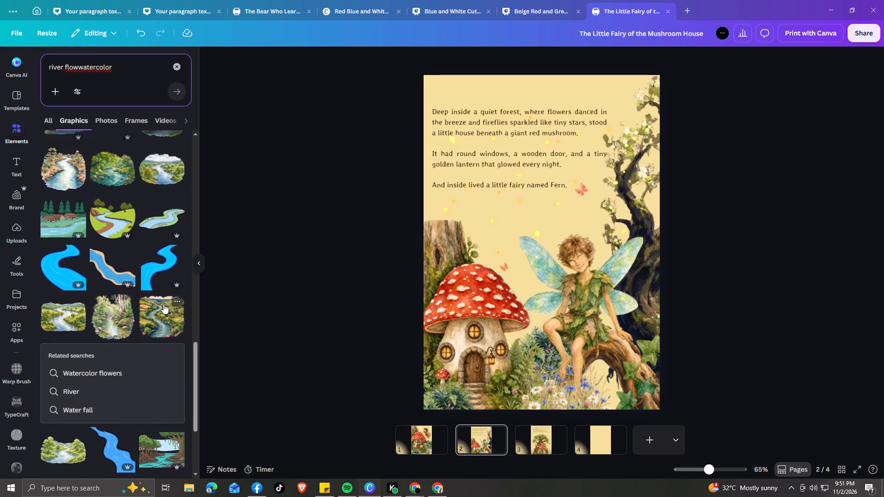
scroll(163, 304, down, 6)
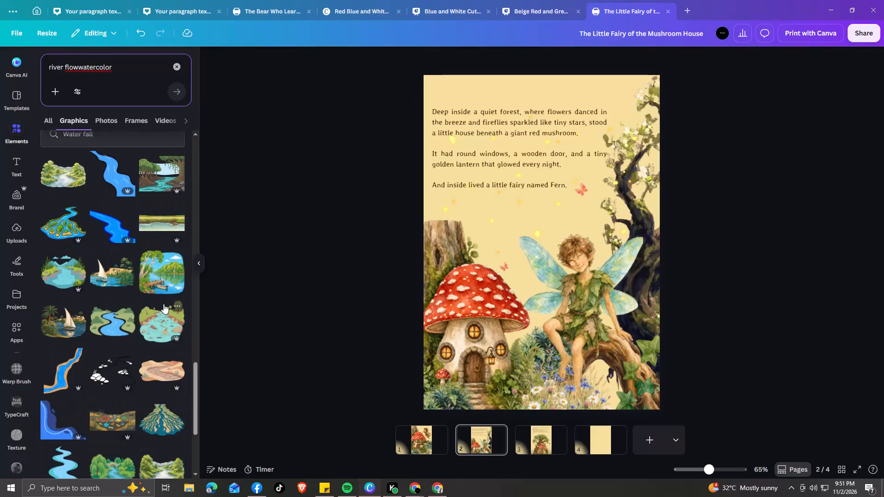
Search the elements library for "basin" and clear the search.
click(179, 66)
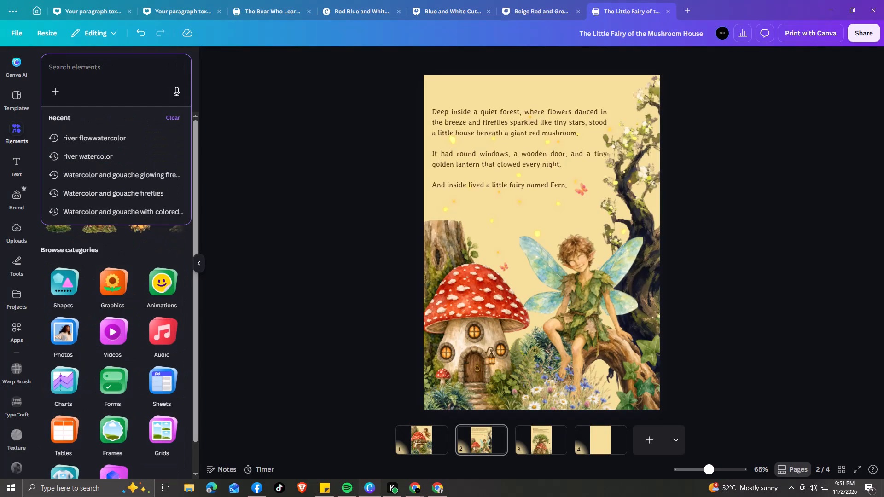
text(basin)
key(Return)
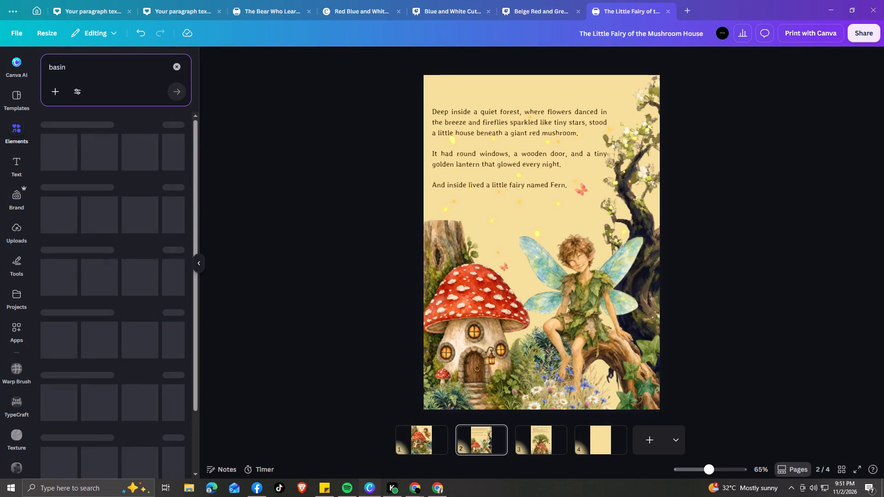
click(177, 67)
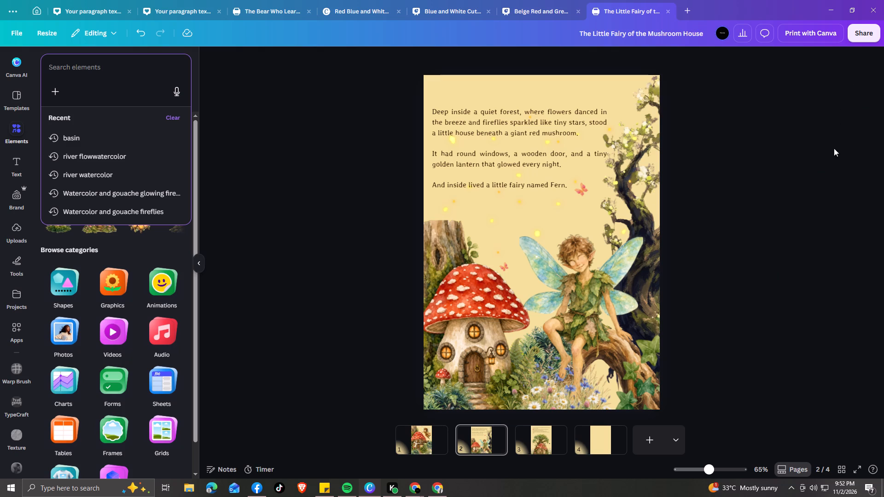
click(545, 439)
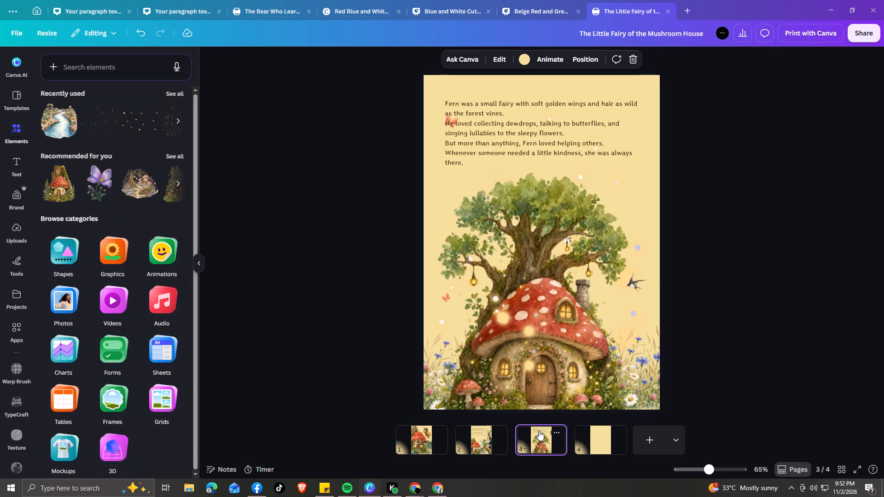
click(486, 441)
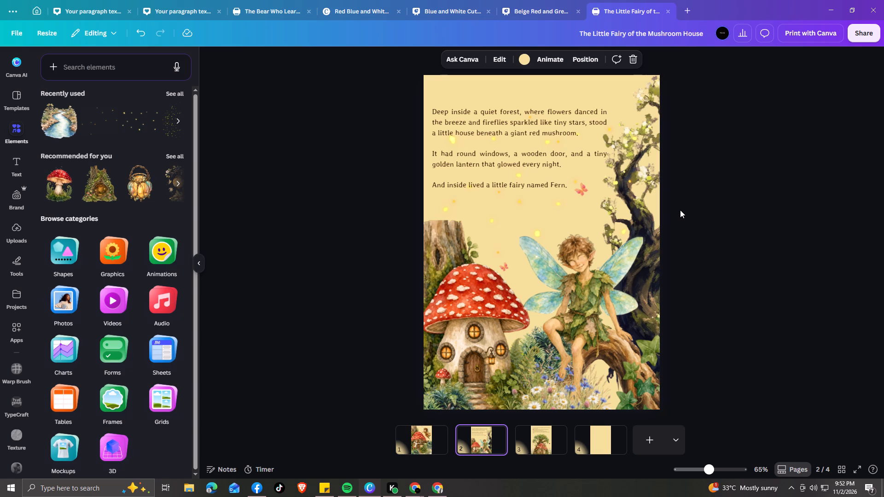
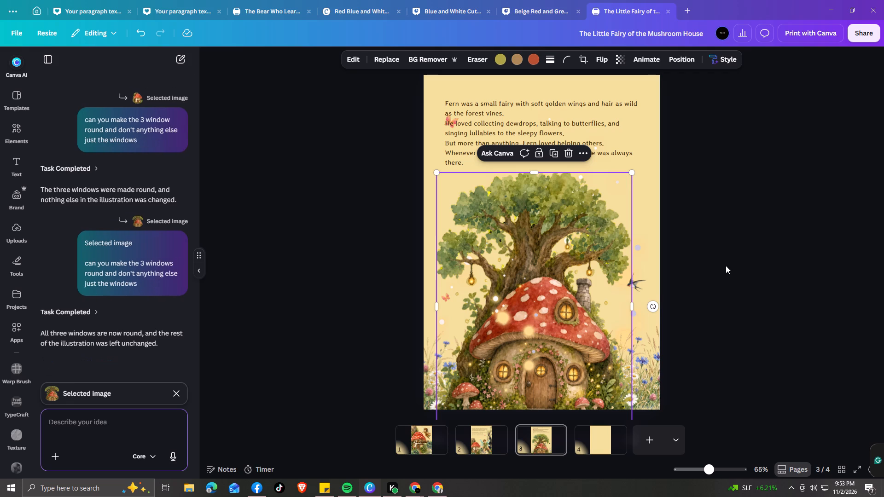
Shrink the glowing lights overlay slightly on page 3's mushroom house illustration.
click(513, 334)
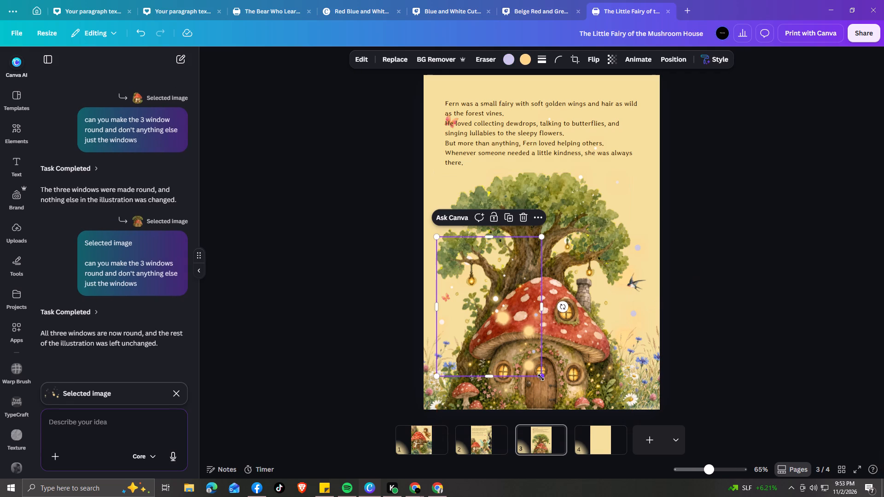
drag(541, 377, 533, 367)
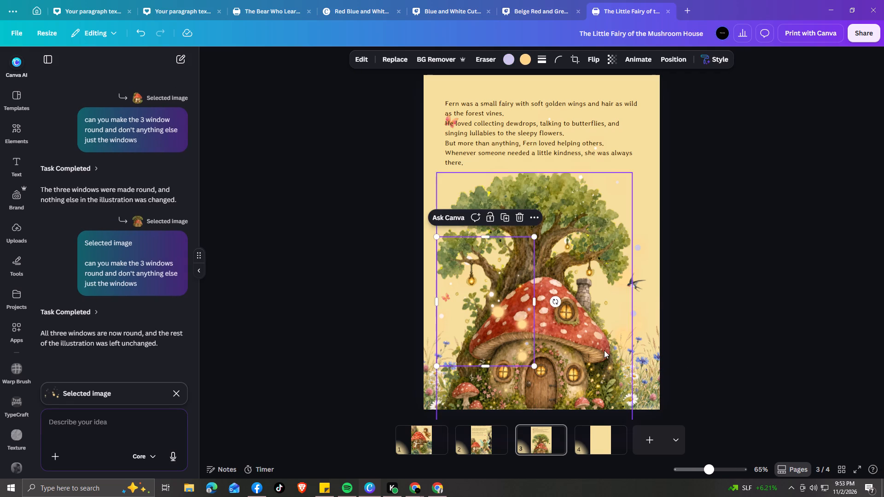
click(686, 301)
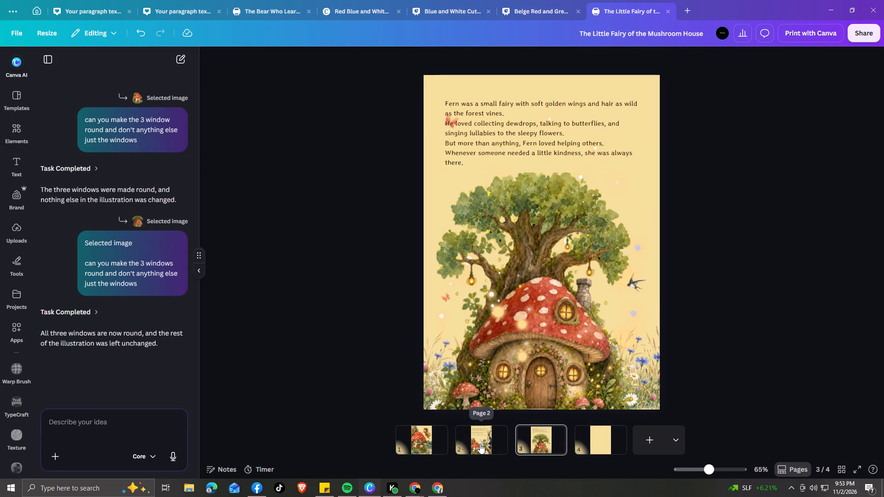
Swap the story texts: move "Deep inside a quiet forest" from page 2 to page 3, and "Fern was a small fairy" to page 2.
click(480, 444)
drag(500, 162, 519, 220)
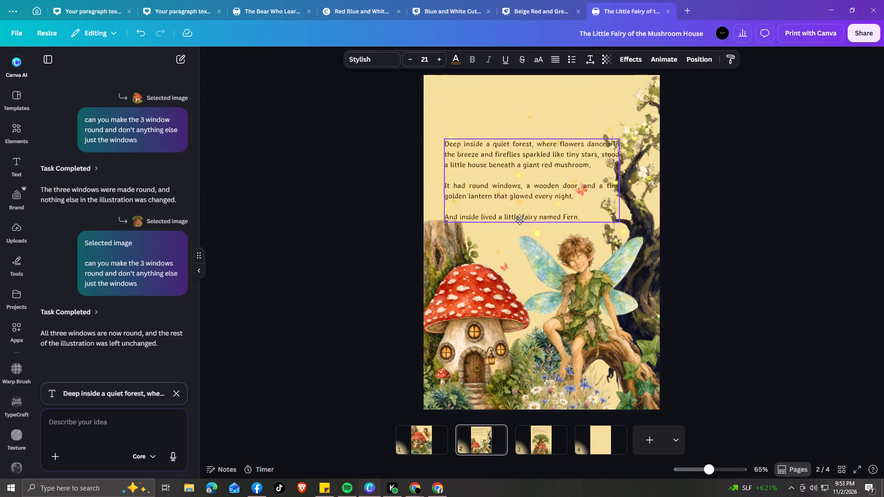
drag(519, 220, 539, 432)
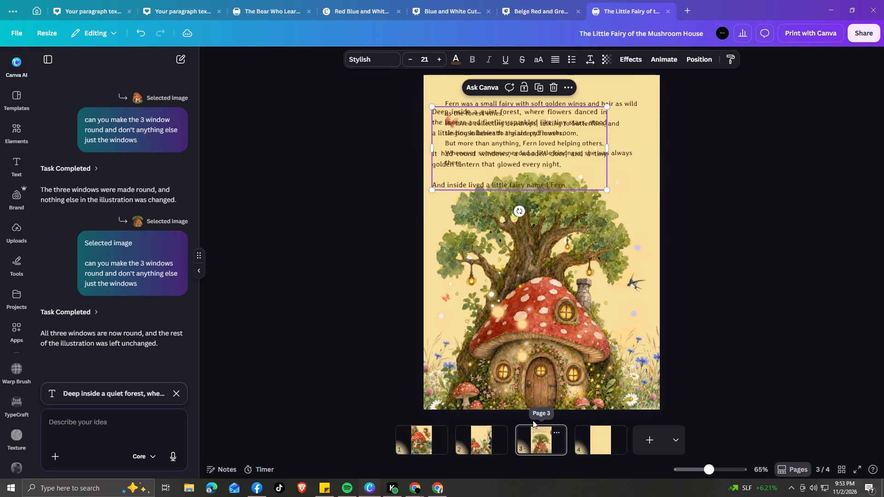
drag(525, 164, 558, 212)
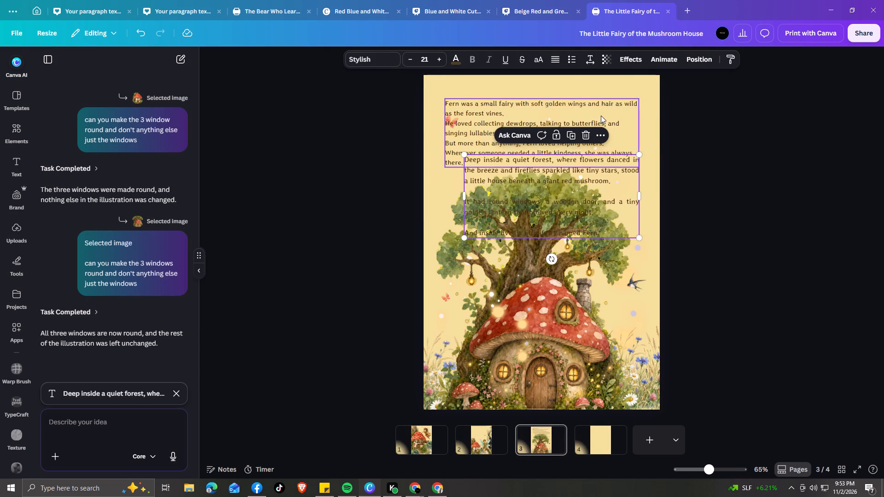
drag(601, 115, 506, 425)
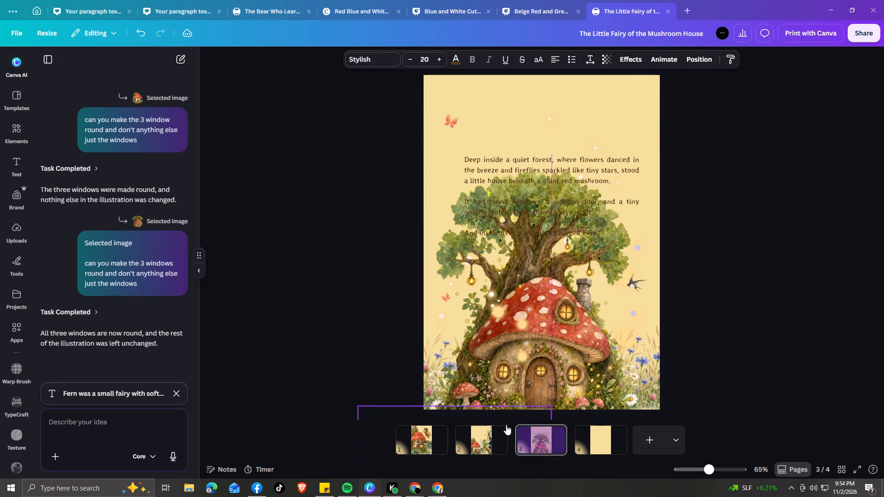
drag(506, 425, 494, 425)
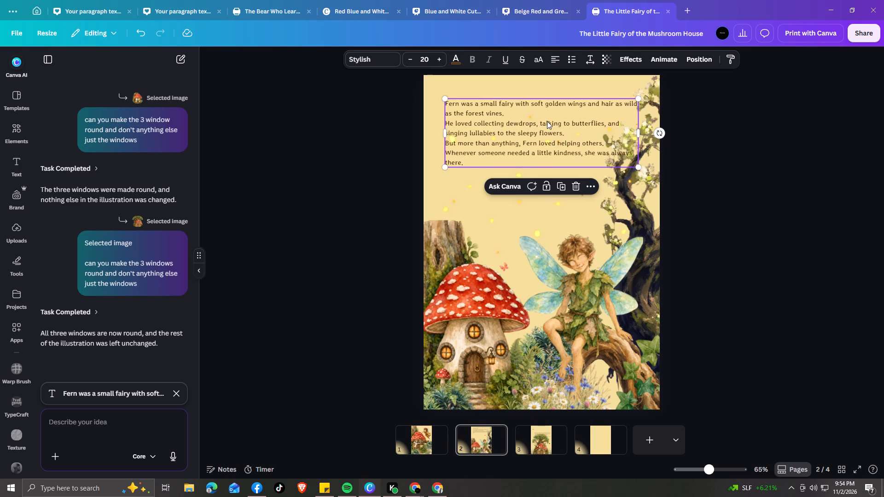
Narrow page 2's Fern text box to about 15.1 wide and place it near the page top, clear of the flowering tree.
drag(557, 133, 542, 138)
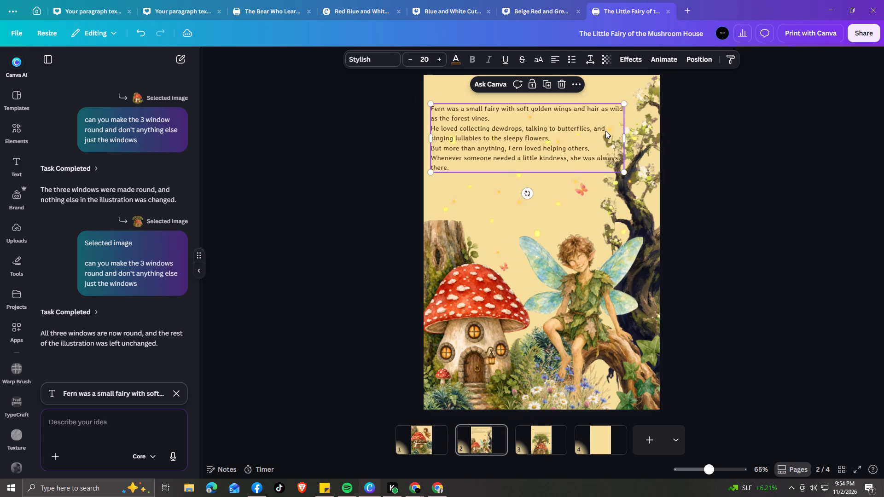
drag(626, 140, 604, 135)
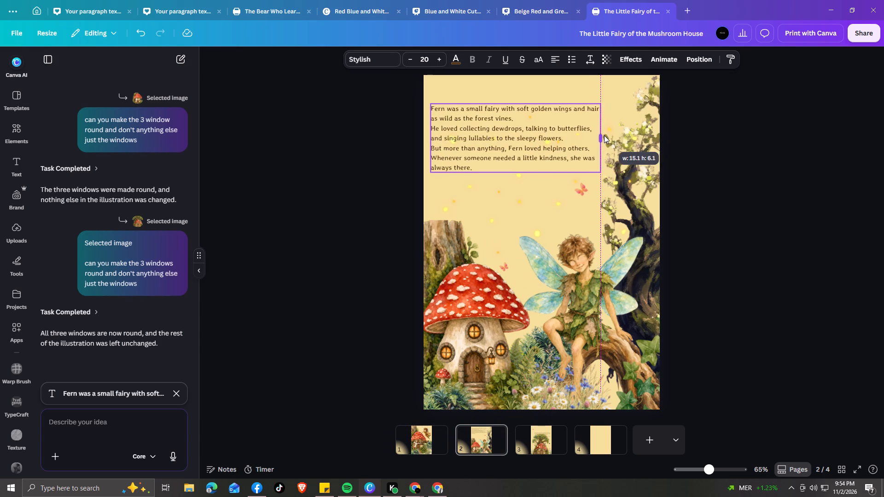
drag(604, 135, 607, 135)
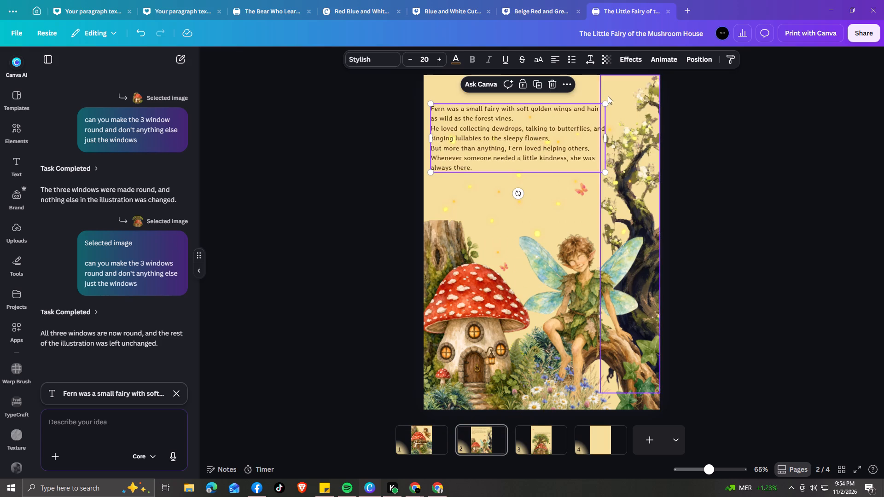
drag(609, 138, 603, 138)
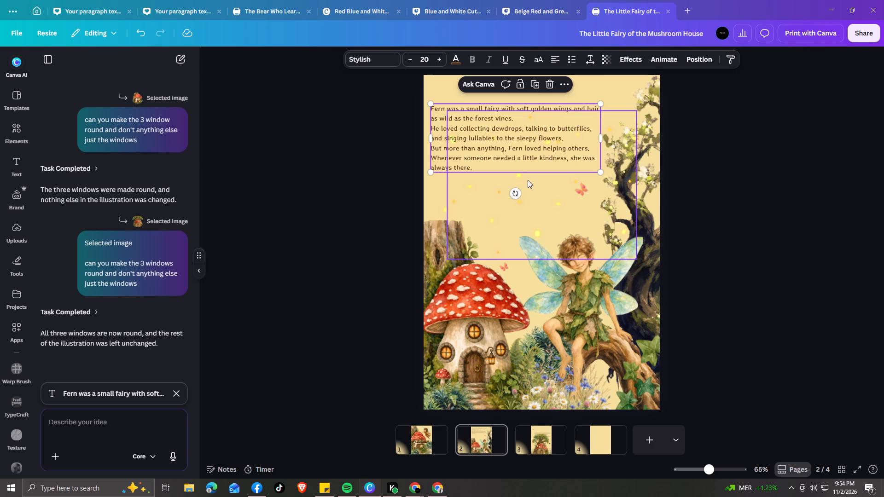
drag(548, 160, 547, 156)
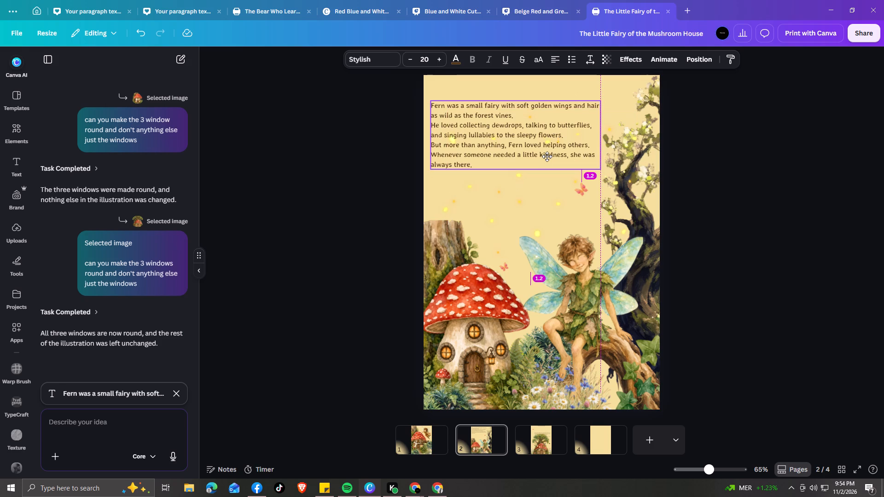
drag(547, 156, 547, 156)
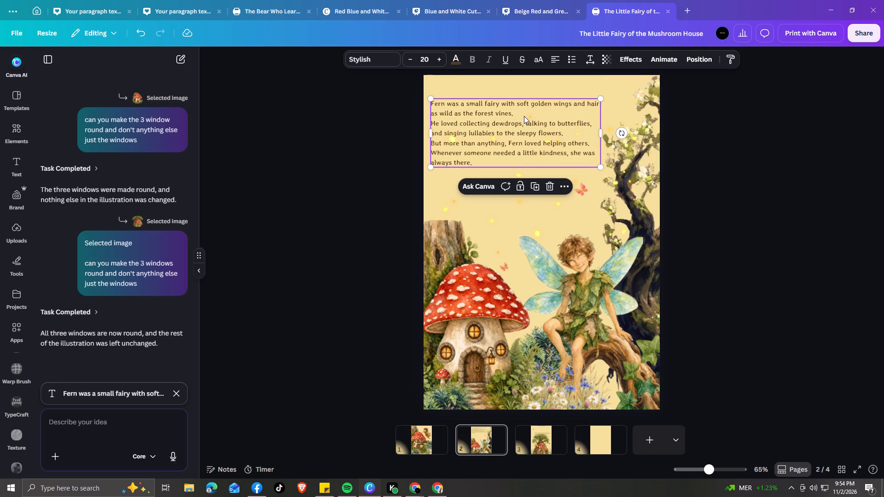
Add blank lines before "He loved collecting dewdrops" and "But more than anything" in page 2's text.
click(524, 116)
click(524, 116)
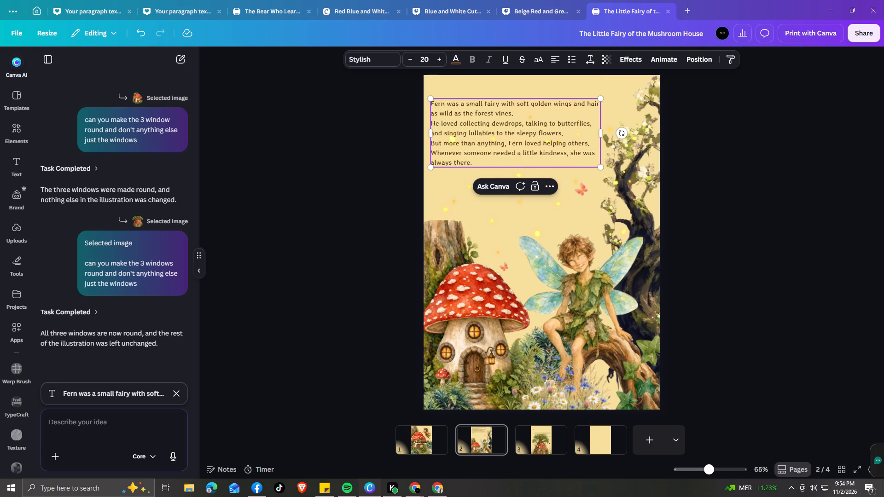
key(Return)
click(572, 147)
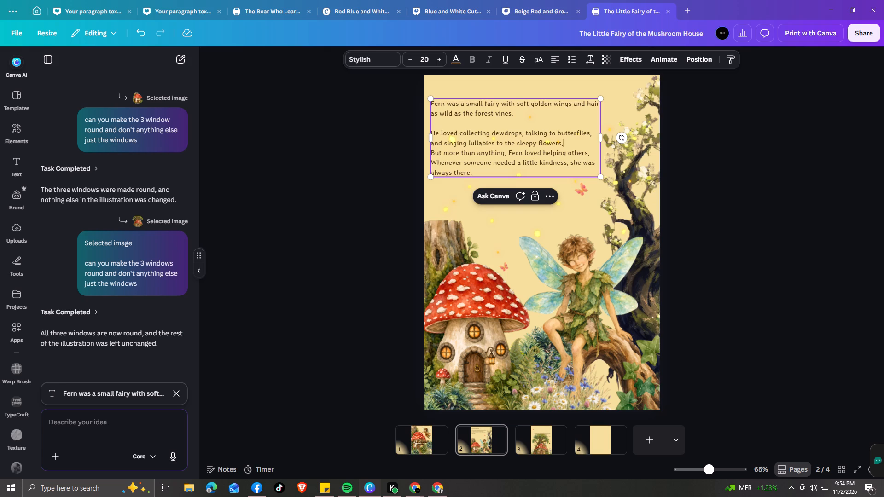
key(Return)
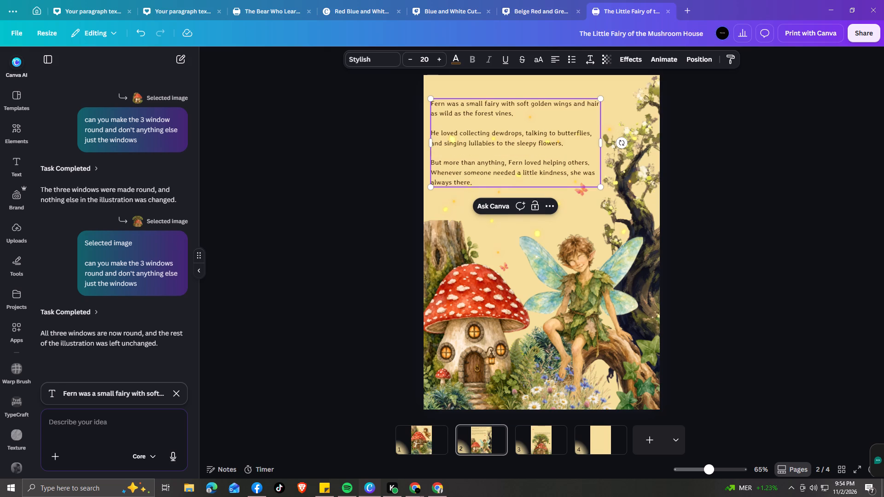
click(750, 161)
Move page 3's "Deep inside a quiet forest" text above the tree and widen its box slightly.
click(541, 447)
drag(538, 195, 527, 132)
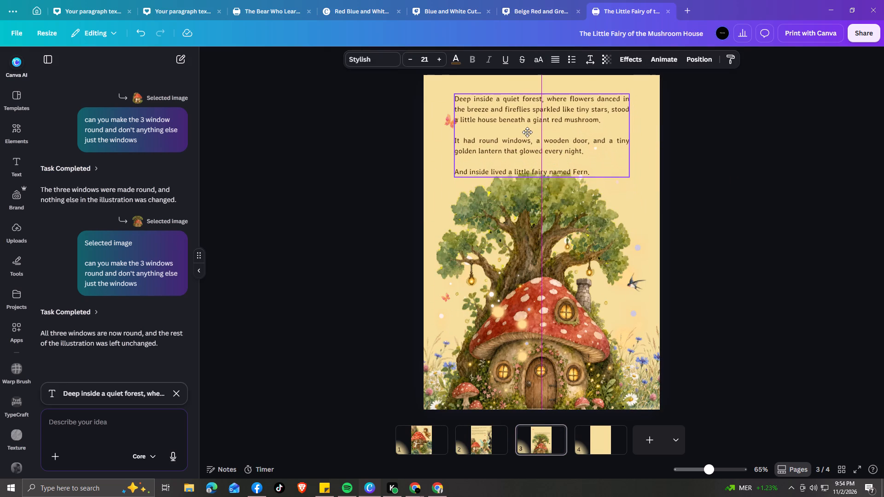
drag(527, 132, 526, 124)
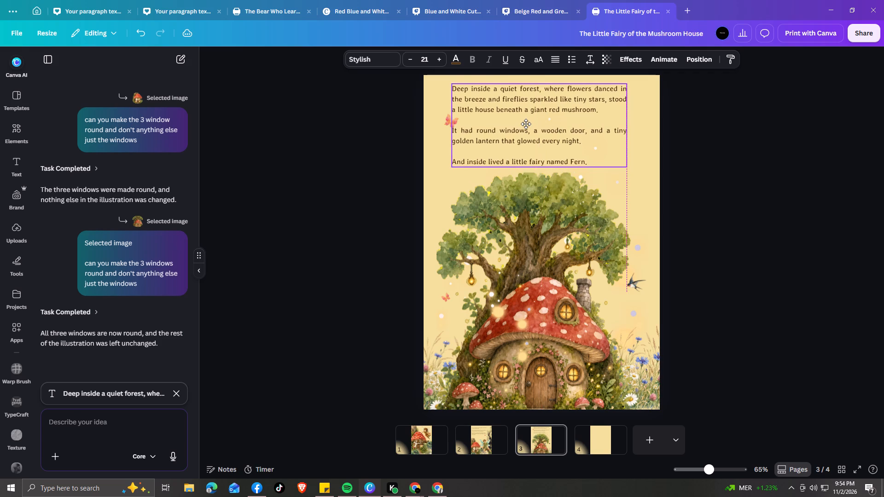
drag(526, 124, 527, 125)
drag(630, 127, 639, 126)
click(581, 138)
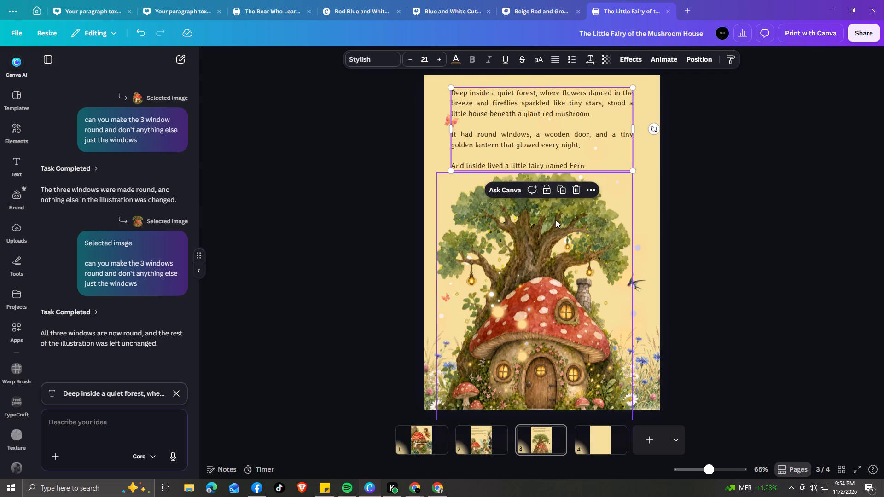
Lower and slightly shrink page 3's mushroom tree house image, and move the story text down to sit just above it.
click(554, 245)
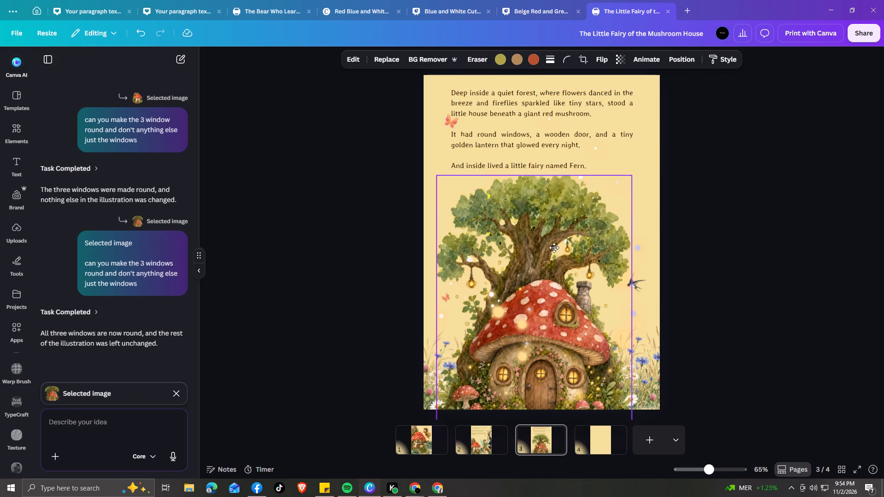
drag(435, 176, 440, 182)
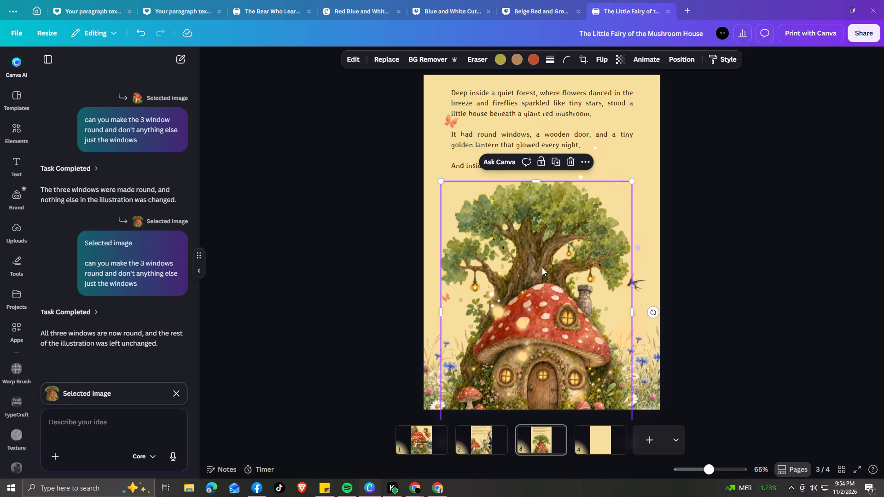
drag(559, 124, 559, 128)
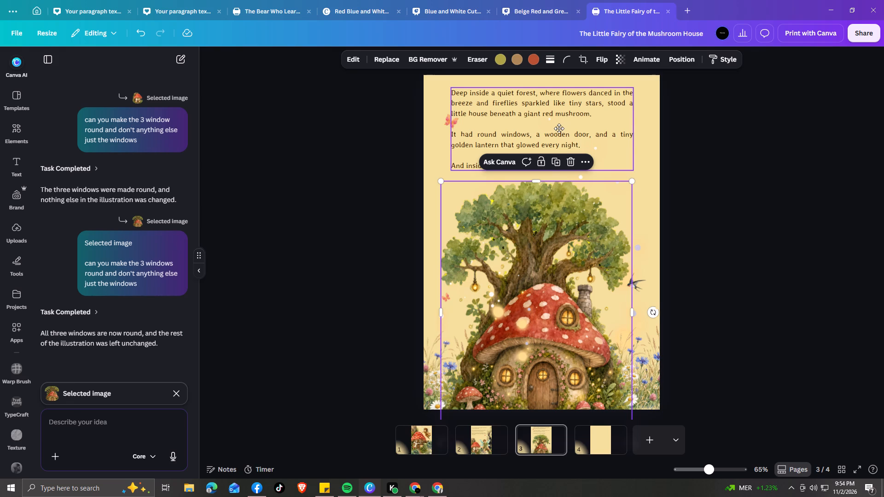
drag(559, 128, 561, 134)
click(715, 206)
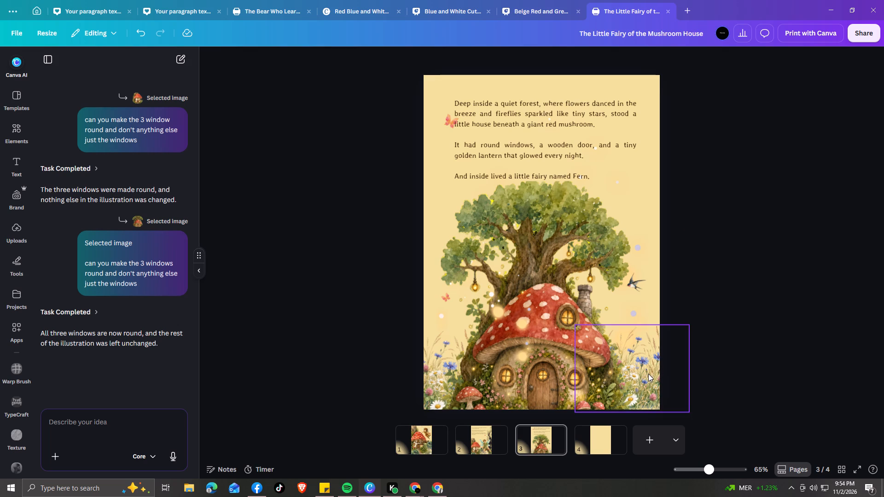
Hide the Canva AI chat and review the layouts of pages 2, 3 and 4.
click(547, 138)
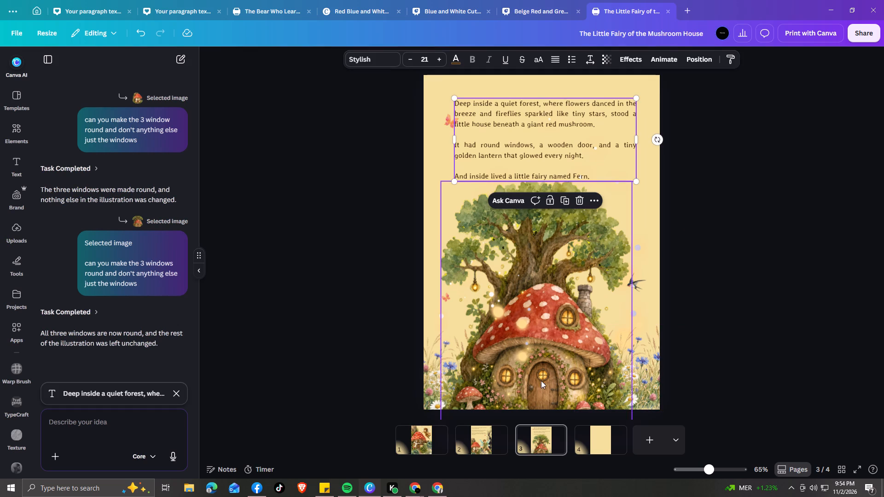
click(201, 274)
click(644, 257)
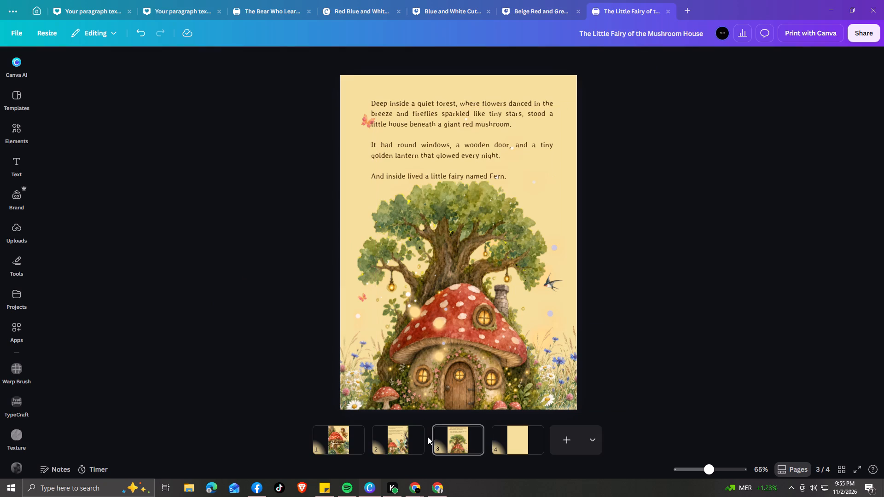
click(403, 437)
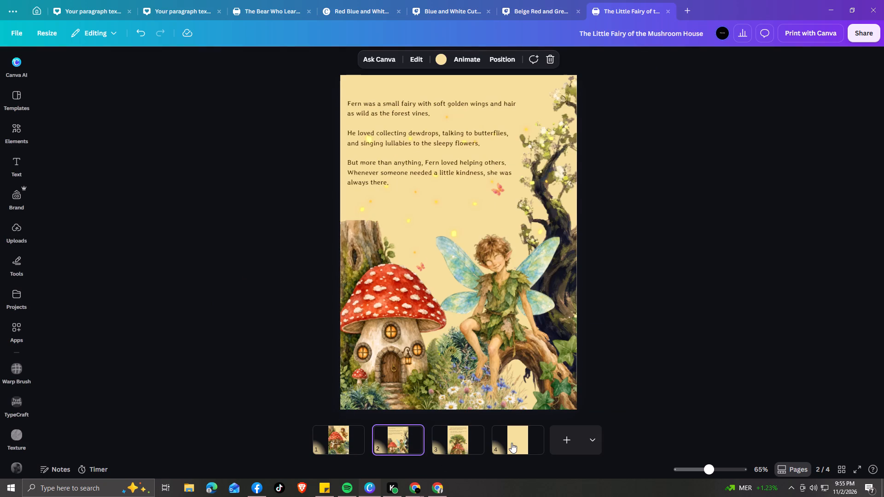
click(512, 443)
click(470, 436)
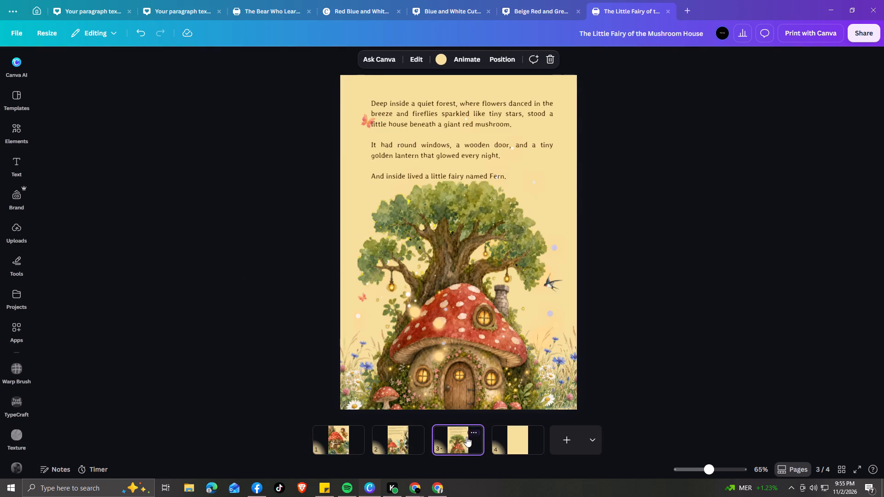
click(526, 439)
click(470, 438)
Bring the monday.com story beside Canva and copy the full text under "Page 3 — A Strange Little Sound".
click(850, 12)
scroll(722, 315, down, 4)
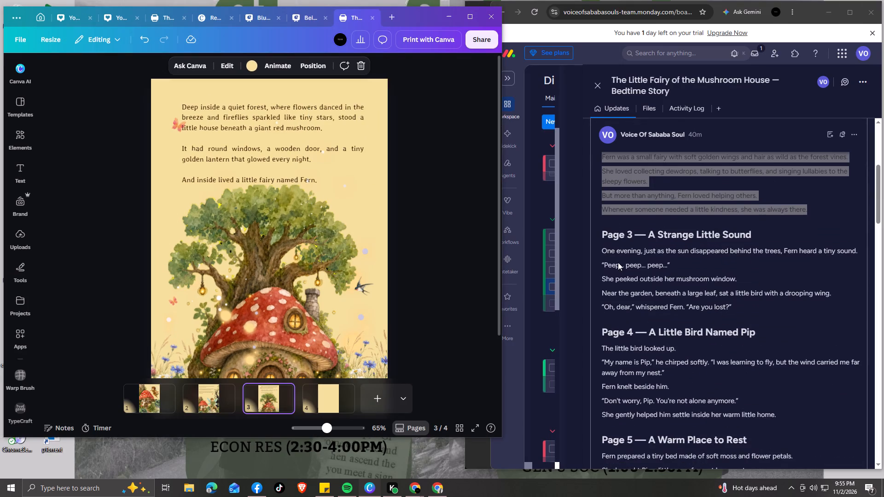
drag(602, 248, 742, 305)
key(ctrl+c)
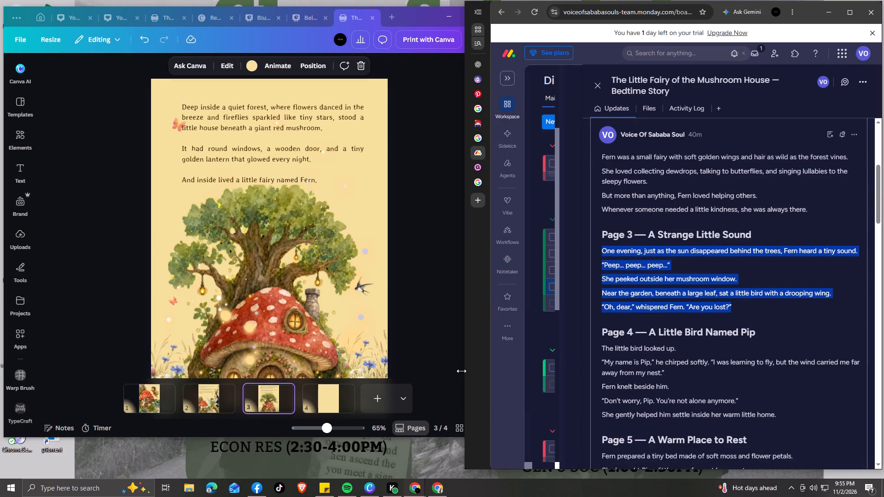
Return to the storybook design and open its blank page 4 with the elements library.
click(311, 14)
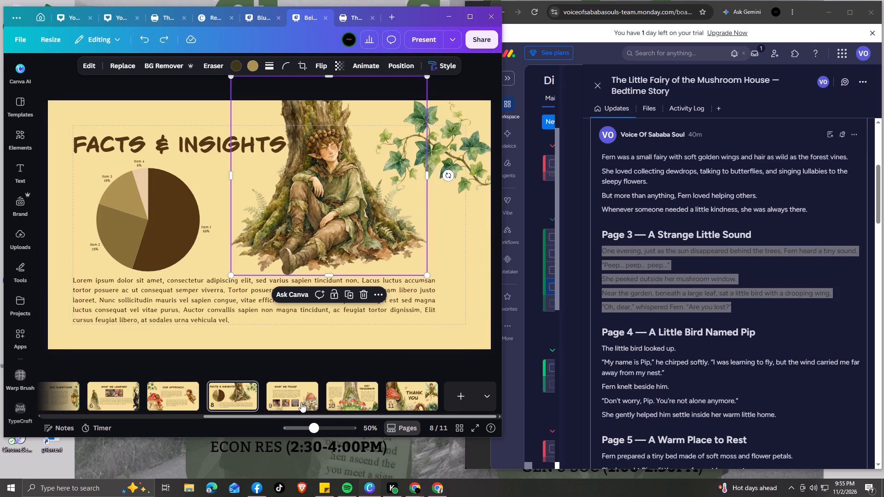
click(349, 15)
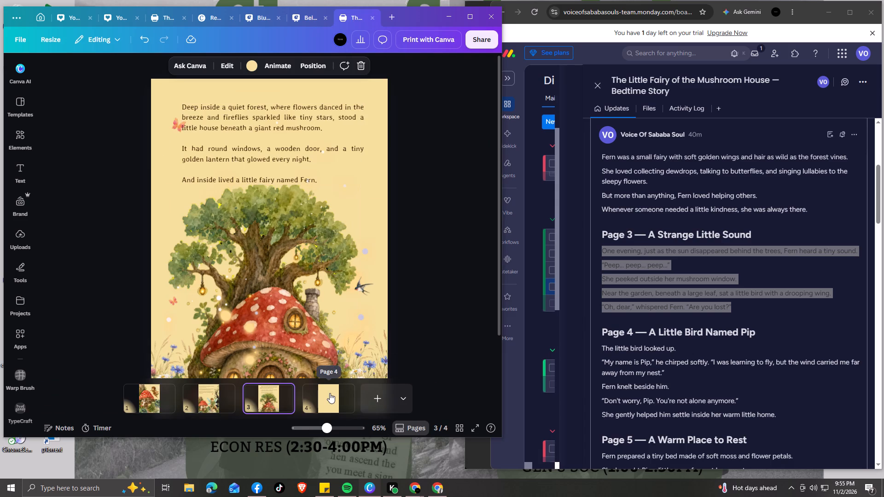
click(330, 393)
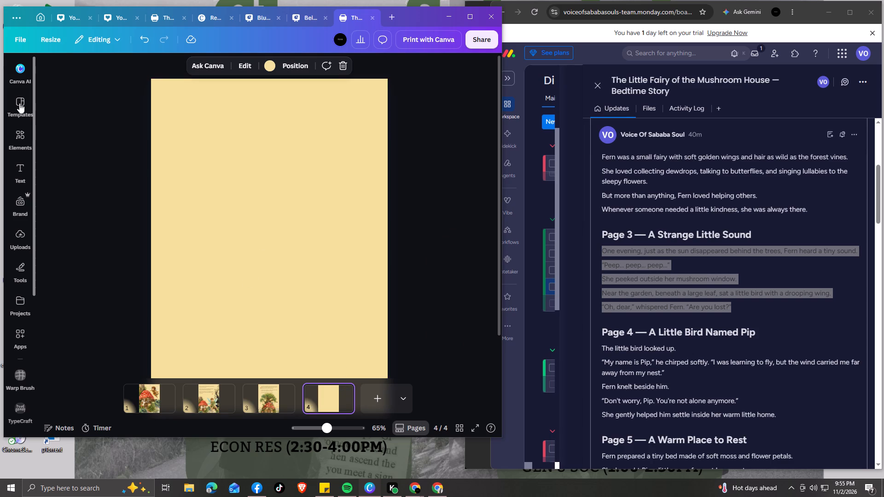
click(22, 133)
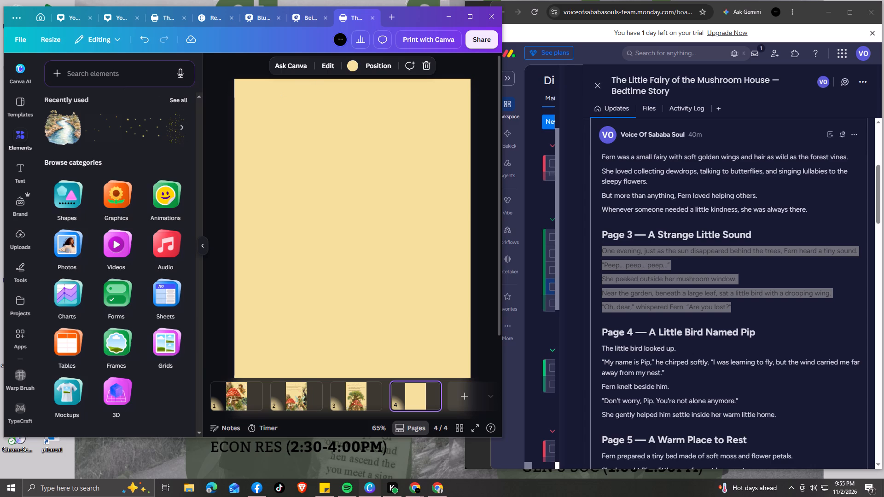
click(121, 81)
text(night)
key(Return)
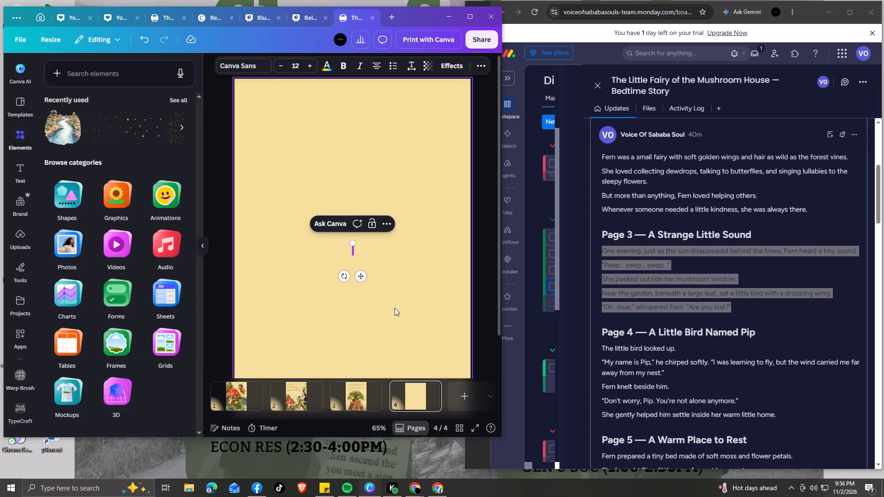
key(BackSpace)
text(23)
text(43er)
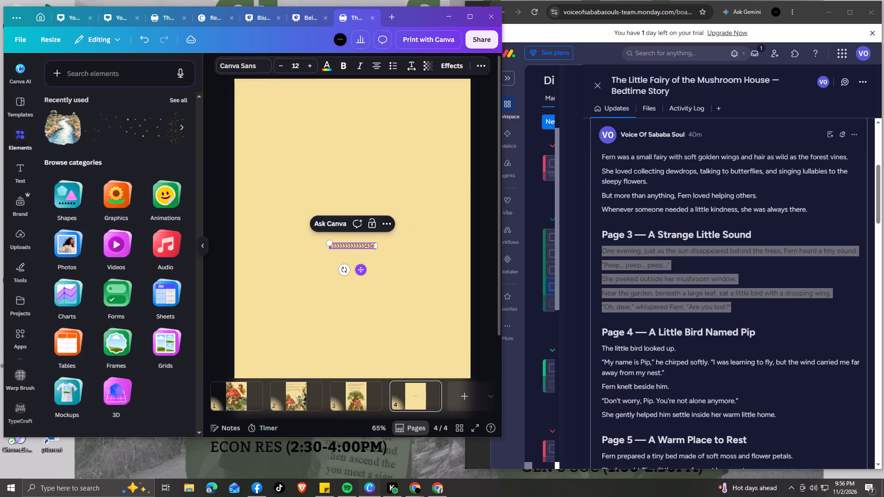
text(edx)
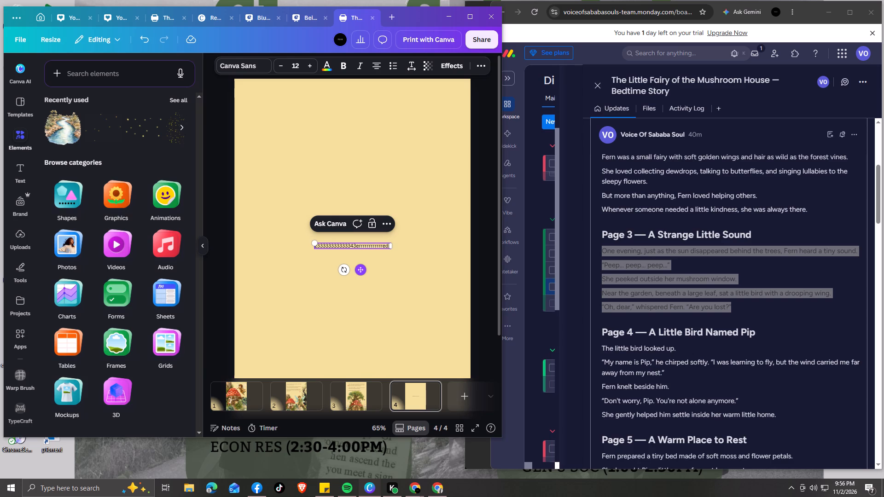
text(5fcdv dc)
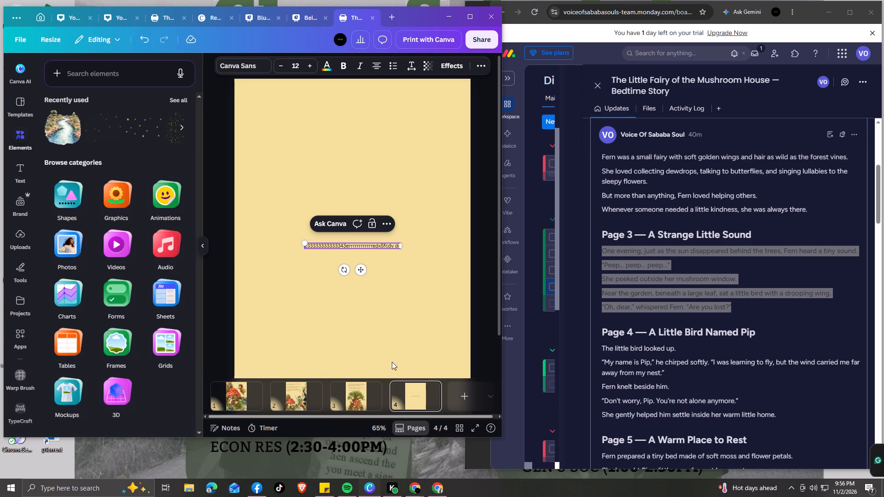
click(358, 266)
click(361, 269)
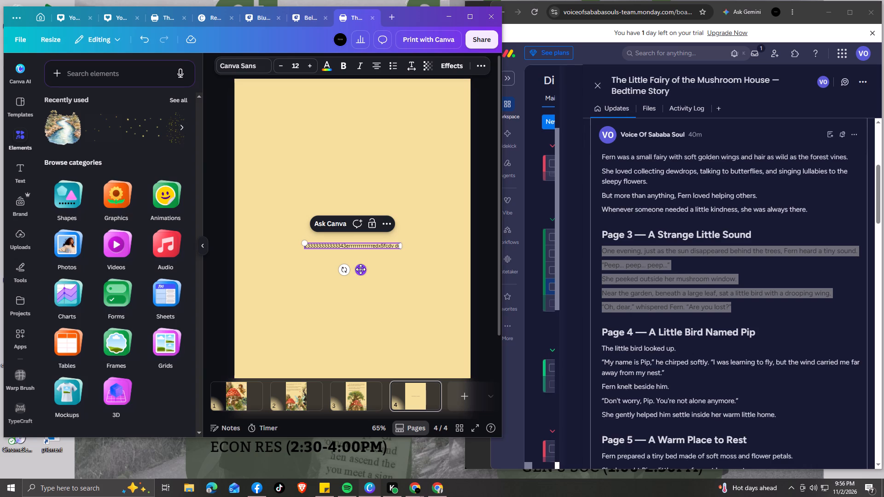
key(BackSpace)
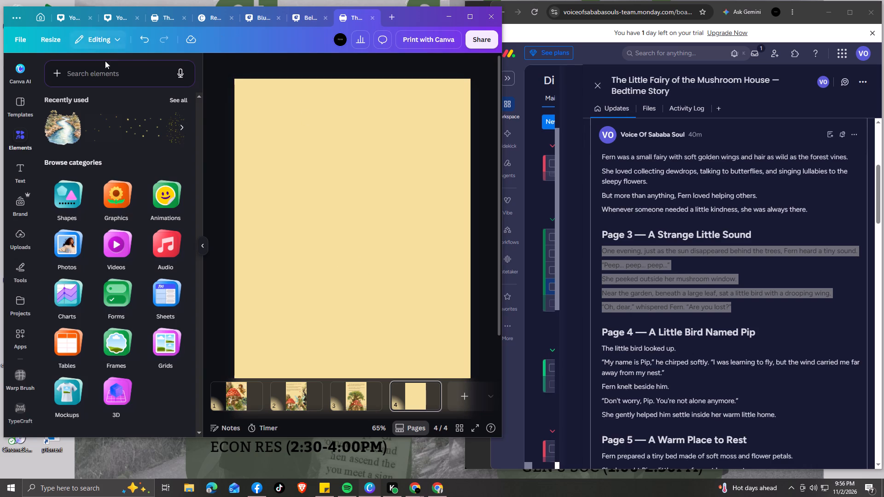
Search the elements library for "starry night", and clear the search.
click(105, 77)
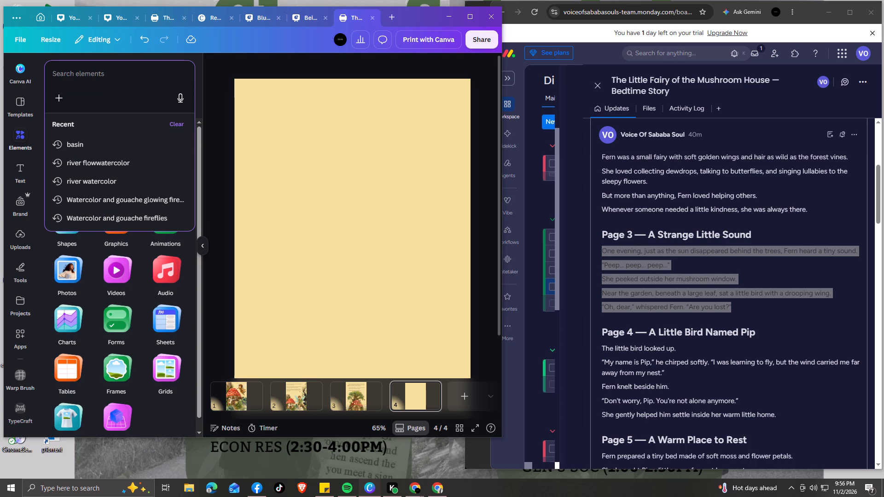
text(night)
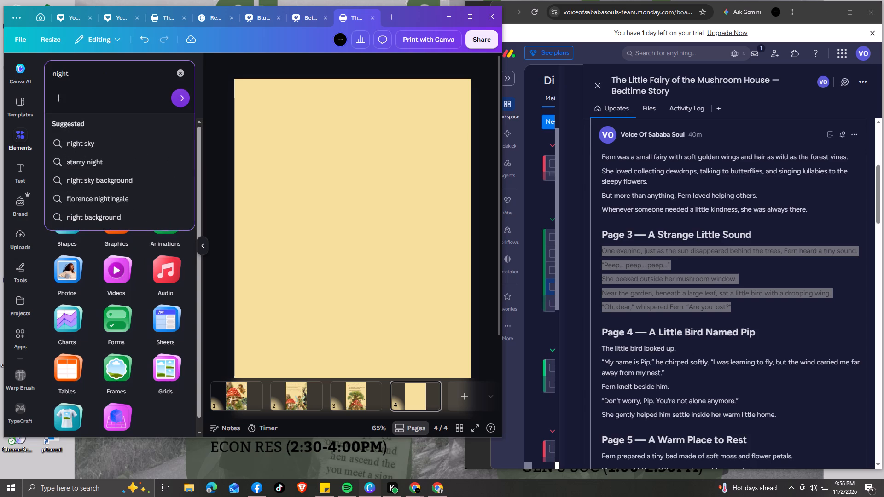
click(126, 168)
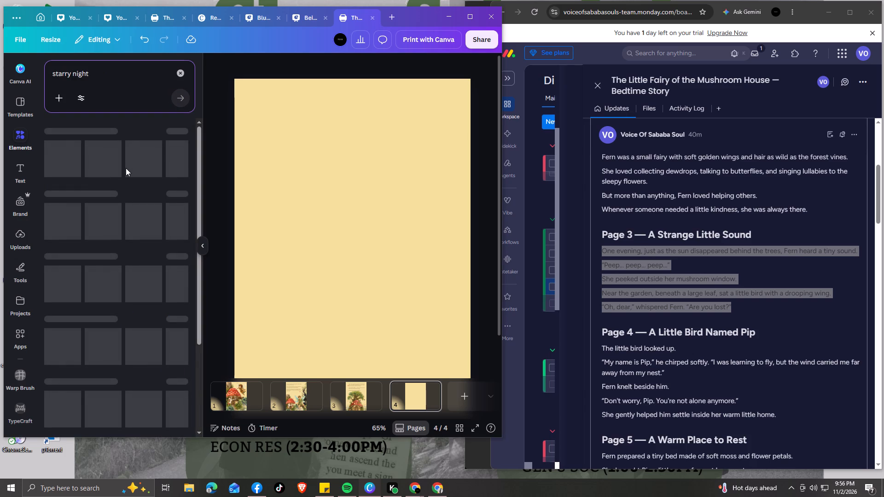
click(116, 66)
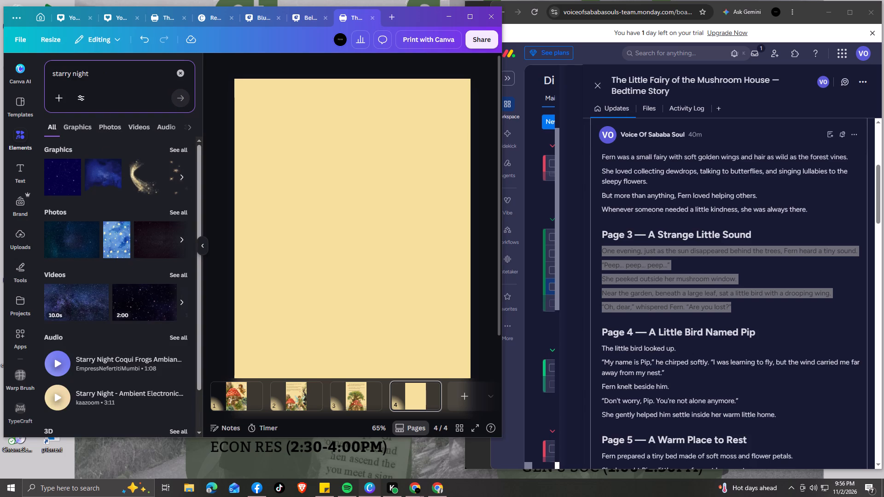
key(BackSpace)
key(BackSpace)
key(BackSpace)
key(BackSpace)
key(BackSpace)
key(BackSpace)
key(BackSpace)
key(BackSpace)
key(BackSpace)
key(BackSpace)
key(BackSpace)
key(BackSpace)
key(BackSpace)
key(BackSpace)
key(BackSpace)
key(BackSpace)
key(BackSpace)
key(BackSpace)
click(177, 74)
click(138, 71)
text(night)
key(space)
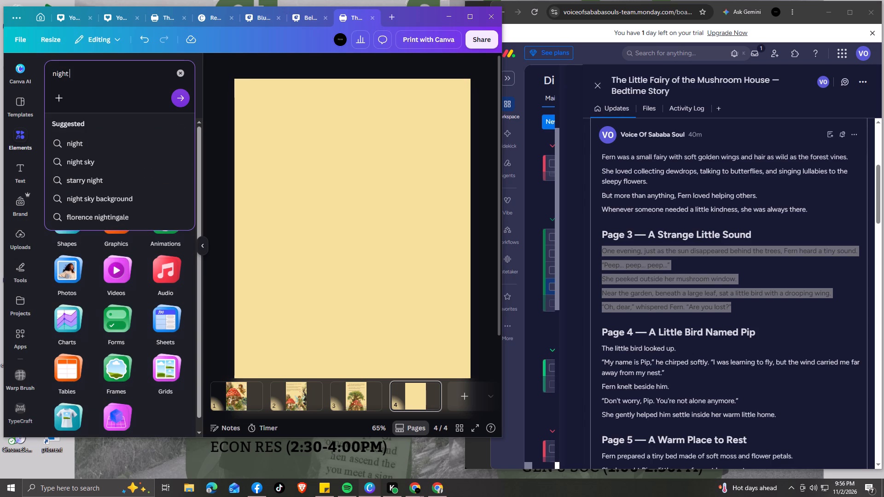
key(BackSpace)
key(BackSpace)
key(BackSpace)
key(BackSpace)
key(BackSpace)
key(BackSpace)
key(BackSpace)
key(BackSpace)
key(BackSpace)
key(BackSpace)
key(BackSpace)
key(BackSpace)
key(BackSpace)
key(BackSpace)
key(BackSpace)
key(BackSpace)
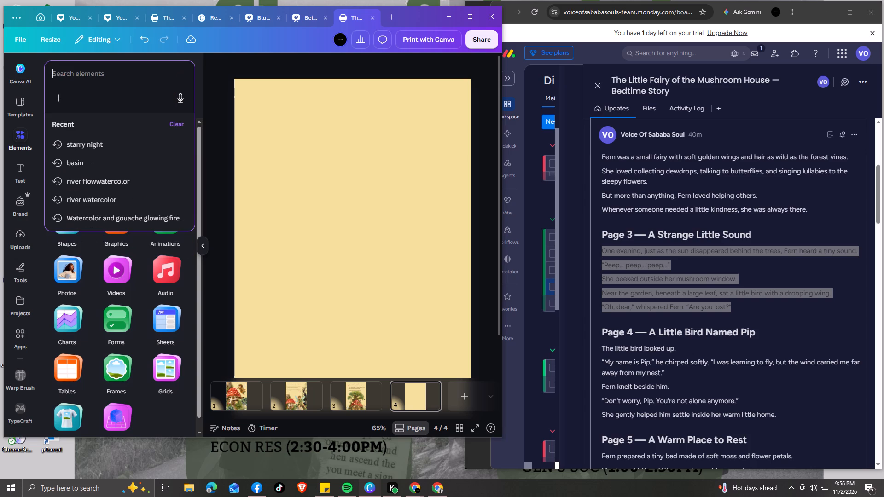
Search the elements library for "watercolor night background" and show all of the graphics results.
text(water)
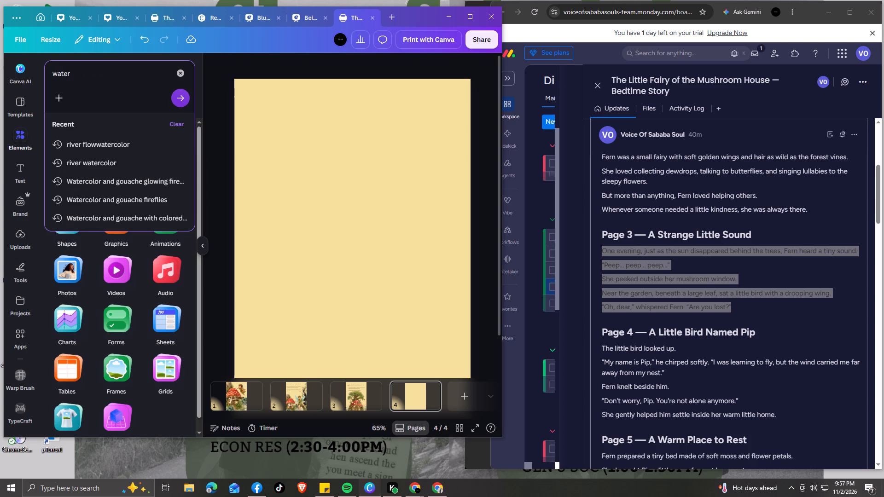
text(color night)
key(space)
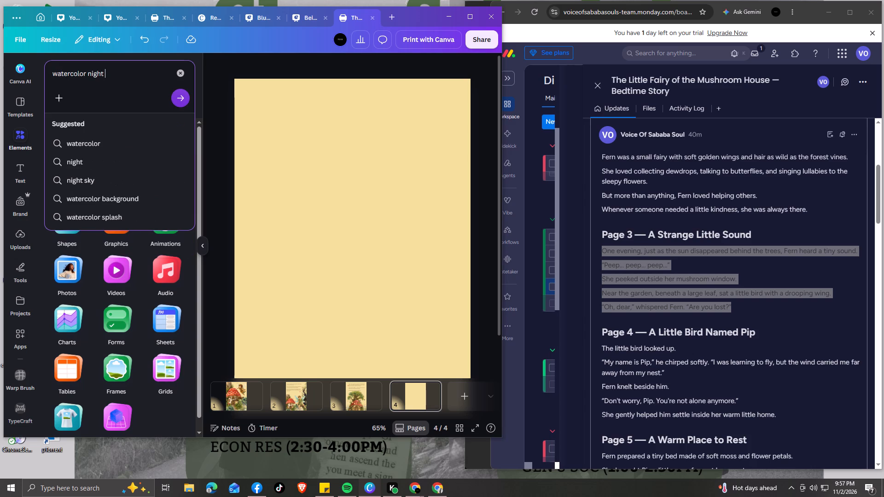
text(background)
key(Return)
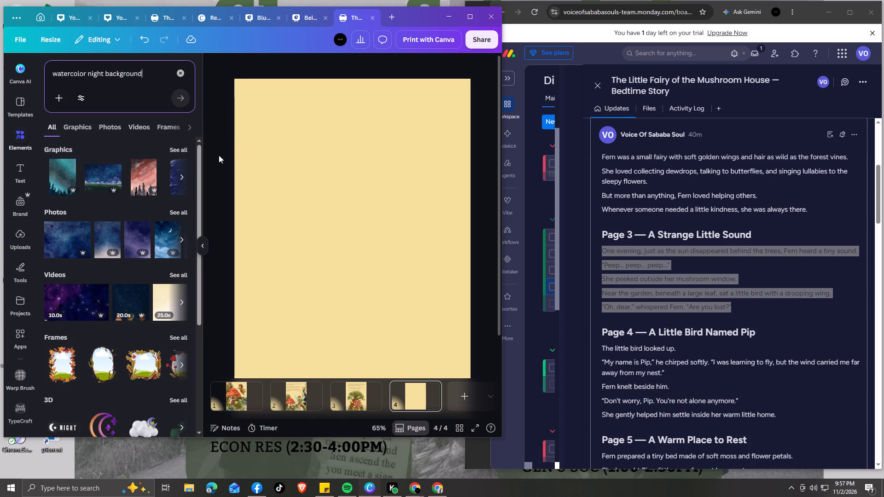
click(176, 145)
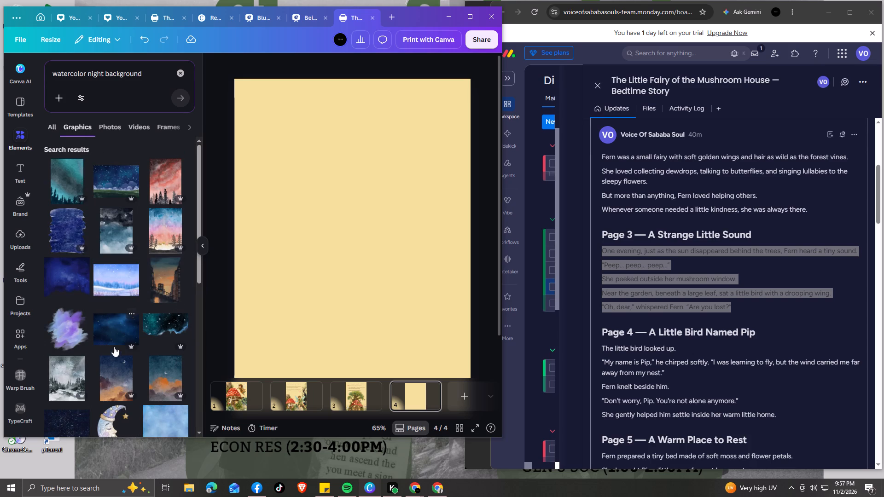
Add the fading purple starry sky graphic to page 4, enlarge it to about page width, and align it with the page's top edge.
scroll(116, 347, down, 2)
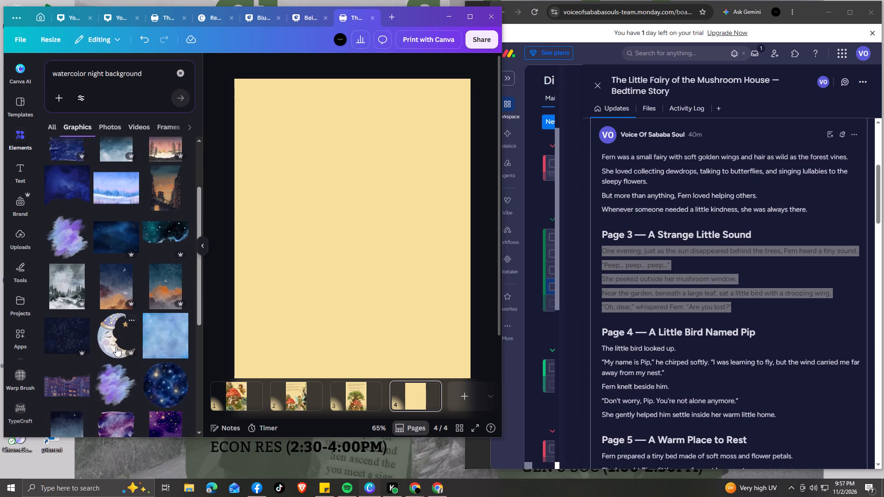
scroll(116, 347, down, 2)
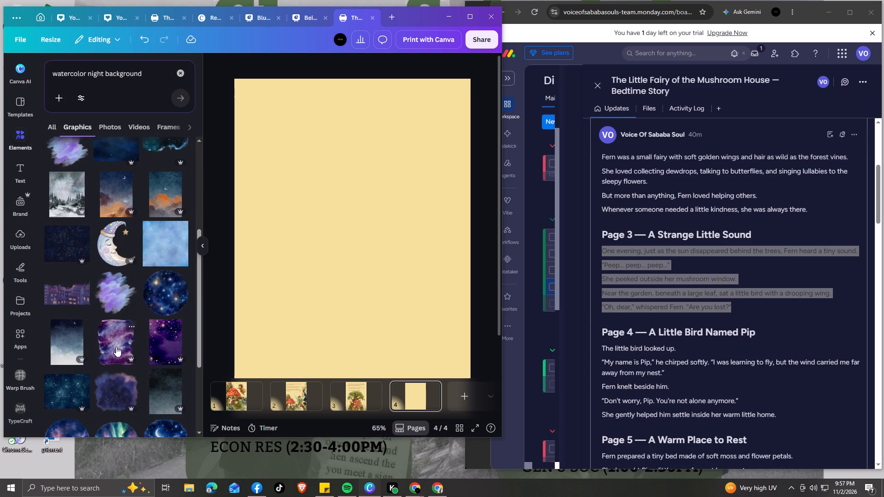
scroll(116, 347, down, 2)
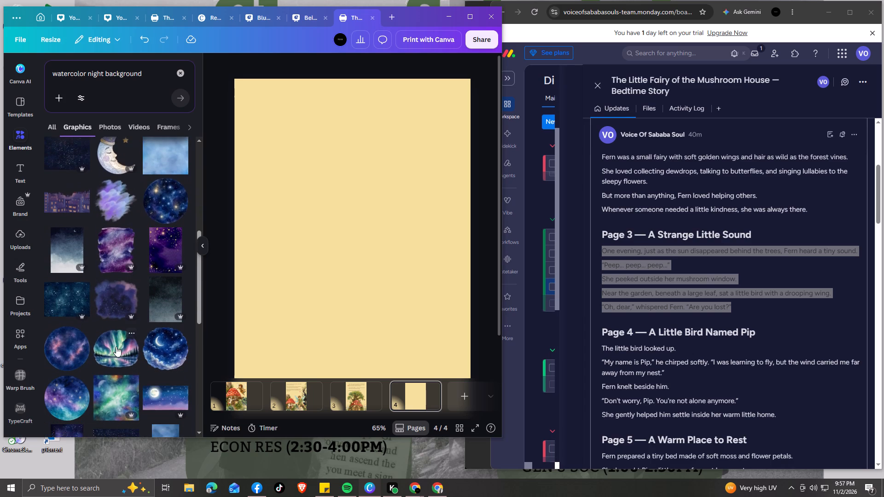
scroll(116, 347, down, 2)
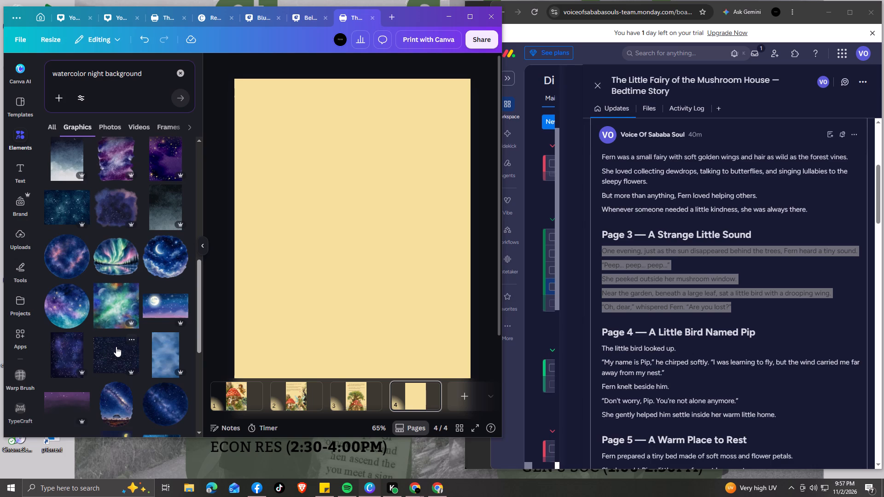
scroll(116, 347, down, 1)
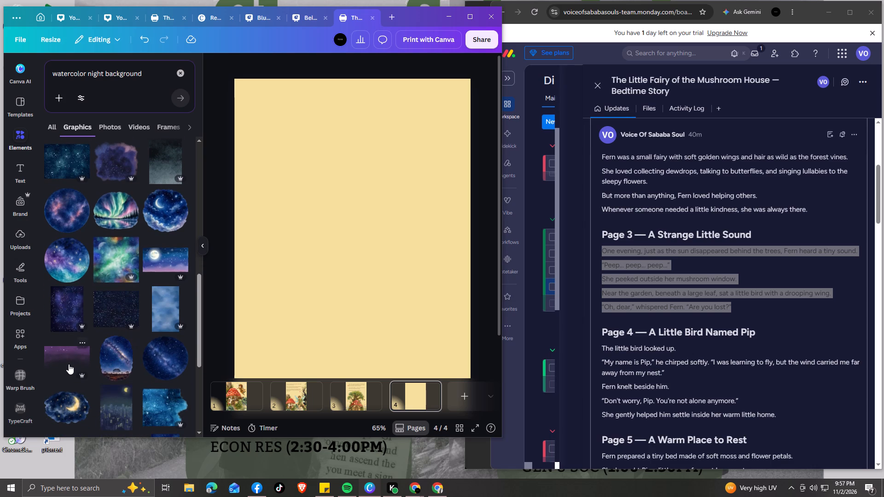
click(68, 363)
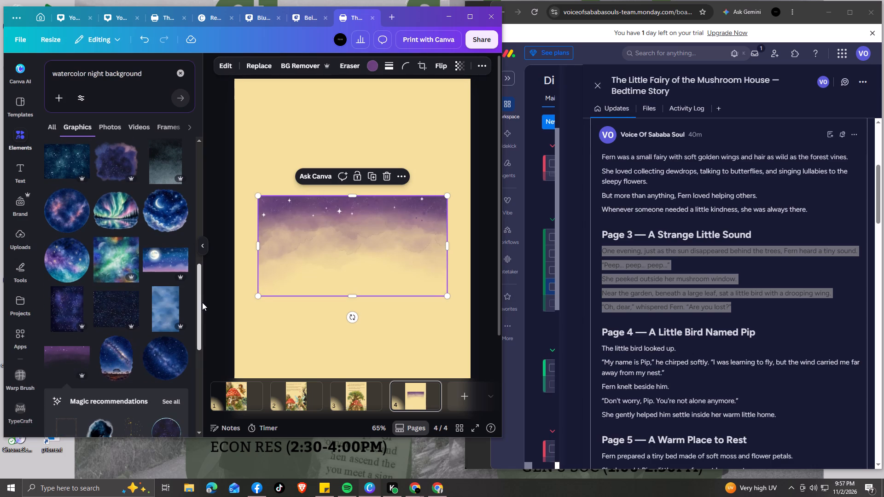
drag(258, 195, 257, 193)
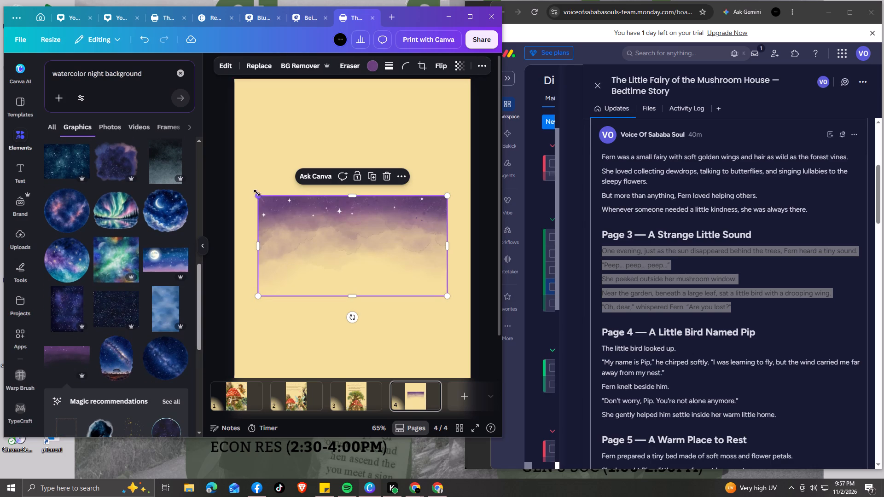
drag(257, 193, 243, 173)
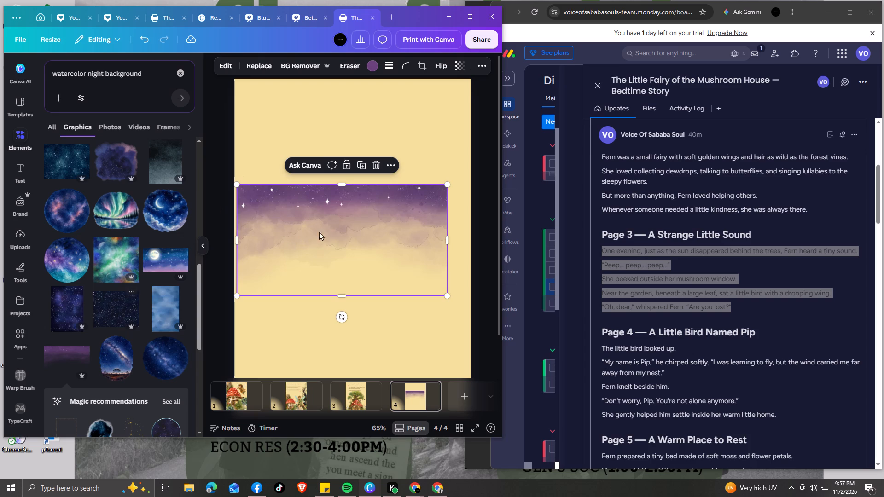
drag(446, 185, 475, 179)
drag(293, 206, 296, 117)
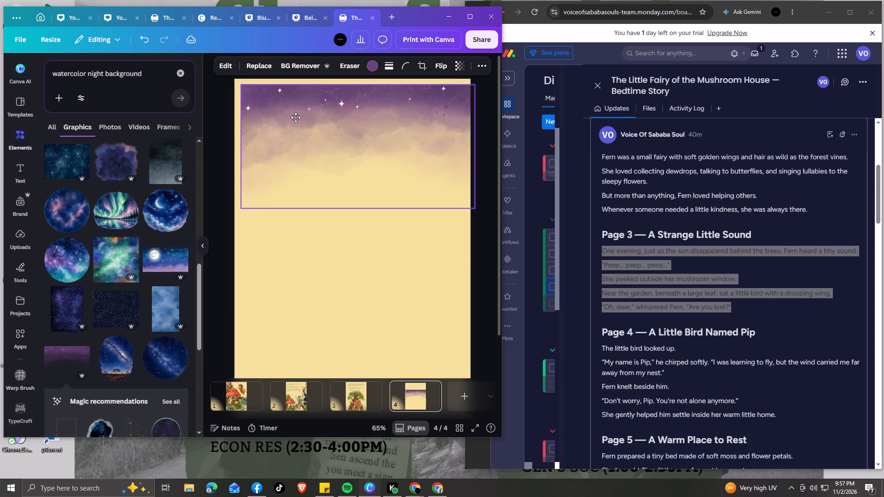
drag(296, 117, 290, 115)
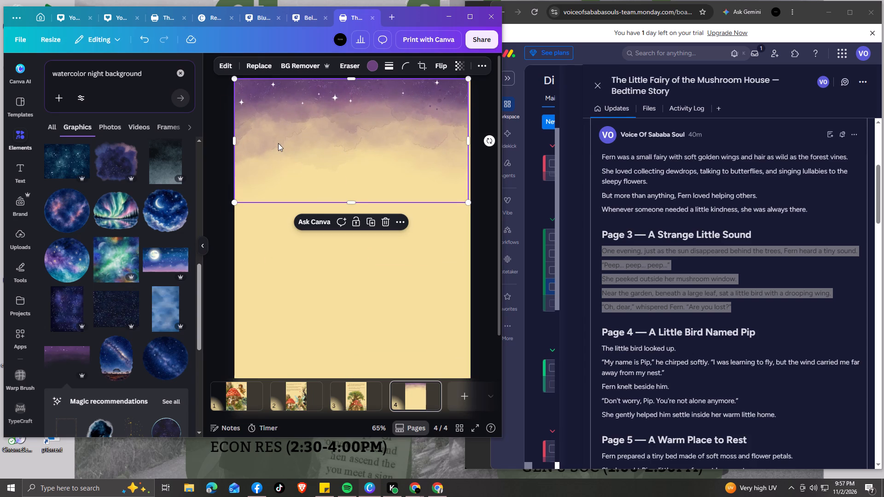
Add the blue full-moon starry sky graphic to page 4 and move the purple sky graphic to the page's lower part.
click(169, 260)
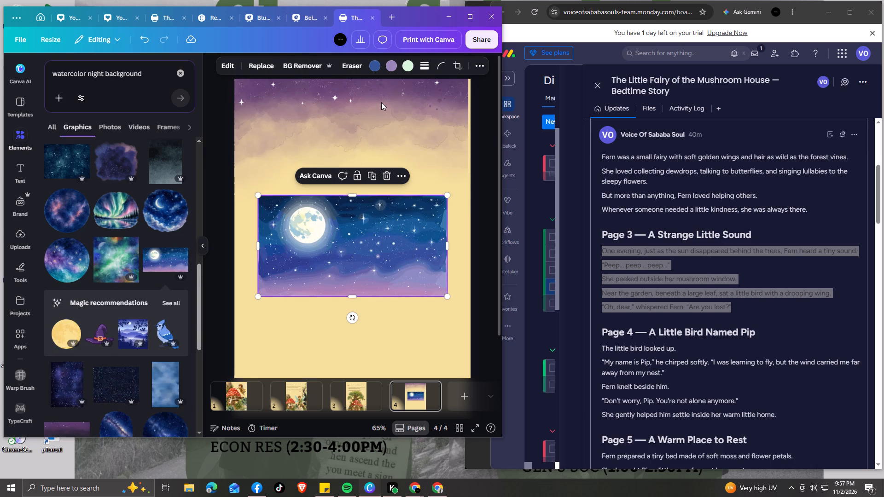
drag(381, 102, 383, 119)
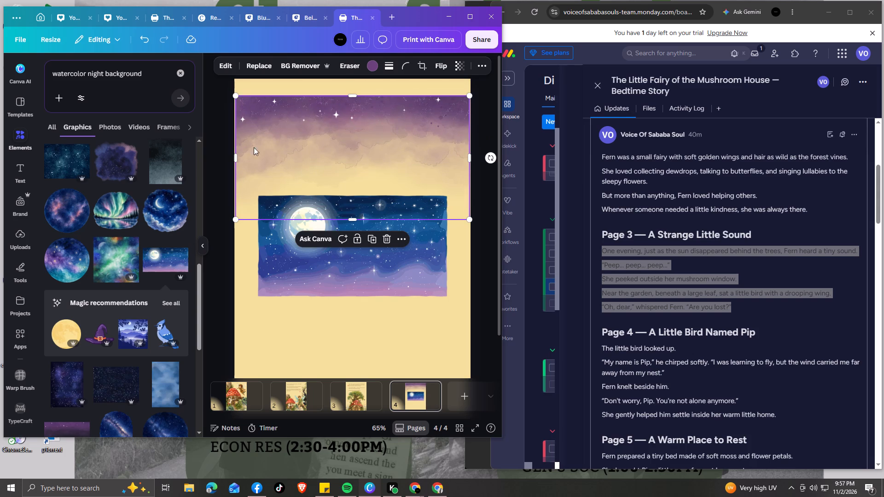
click(235, 156)
click(471, 156)
drag(375, 128, 365, 303)
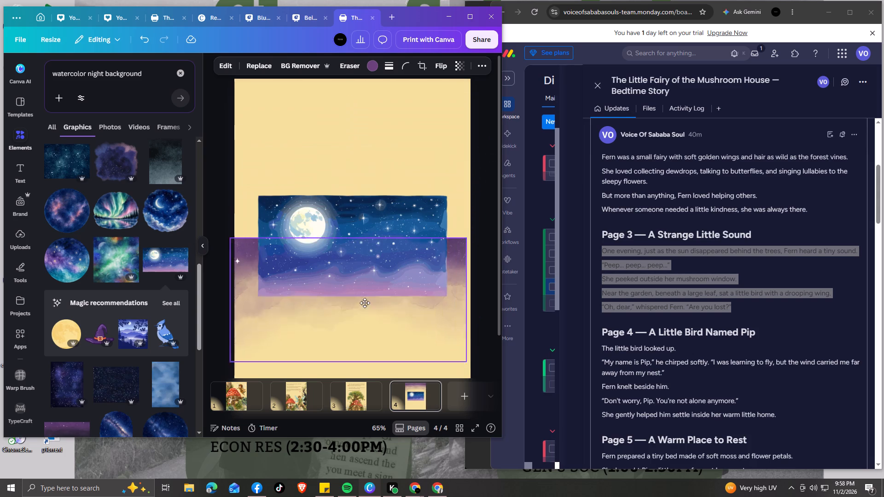
drag(365, 303, 371, 316)
Enlarge the full-moon sky graphic to the page width and align it with the top edge of page 4.
drag(374, 225, 368, 138)
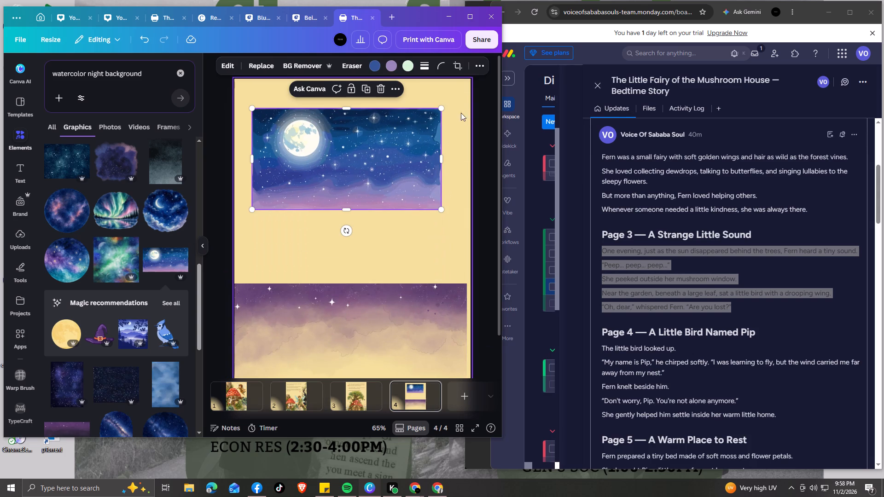
drag(442, 107, 469, 86)
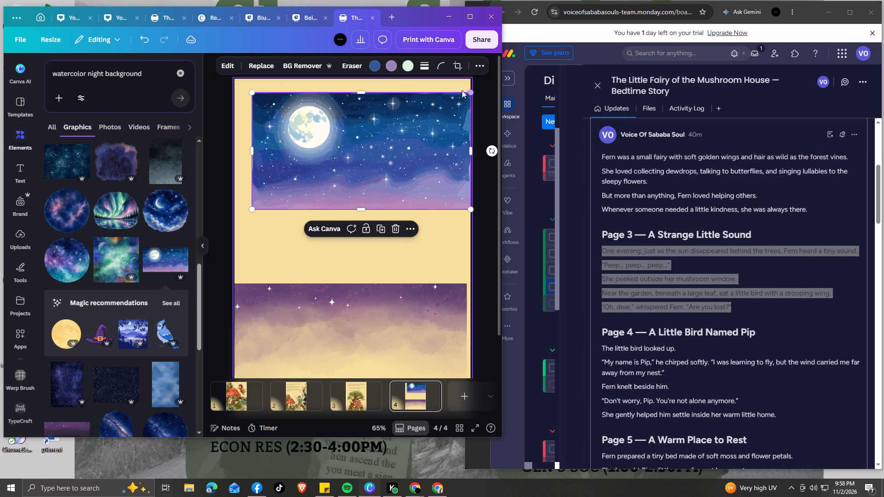
drag(252, 210, 238, 225)
drag(392, 191, 391, 175)
Move the purple sky graphic up, try it against and overlapping the full-moon sky's lower edge, and leave it slightly below.
drag(400, 286, 406, 207)
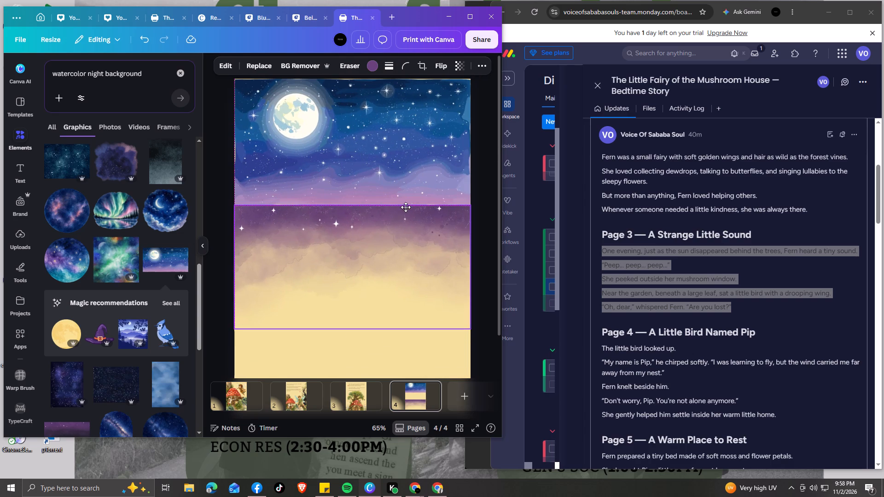
drag(406, 207, 407, 231)
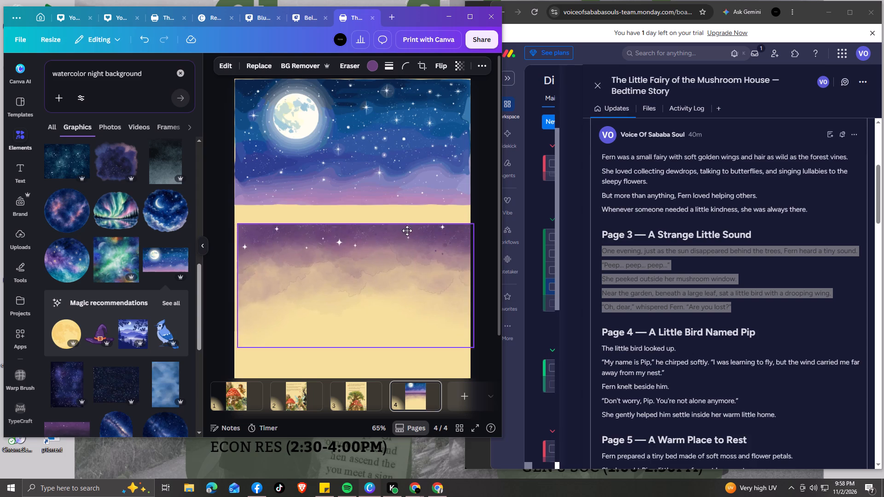
drag(407, 231, 408, 207)
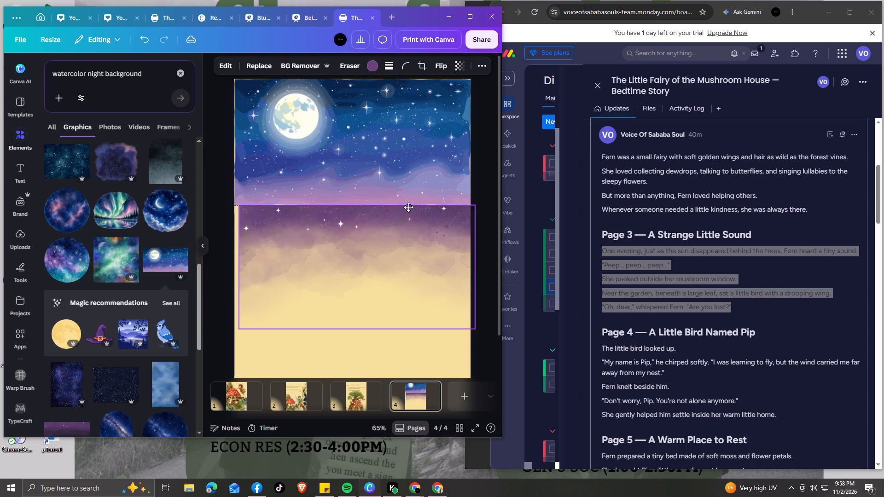
drag(408, 207, 405, 207)
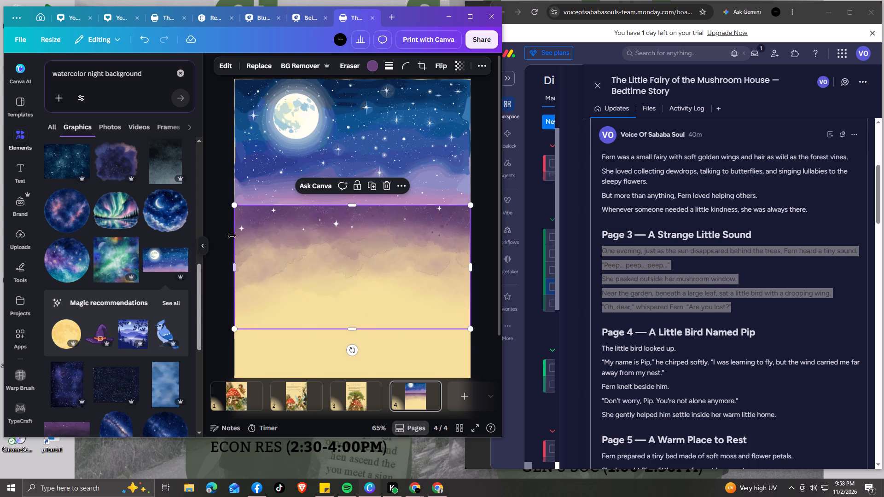
click(219, 228)
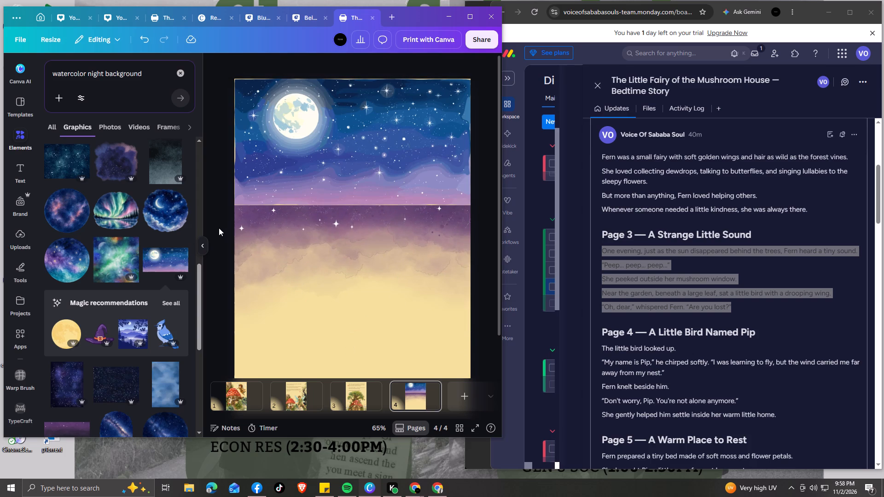
drag(325, 250, 324, 243)
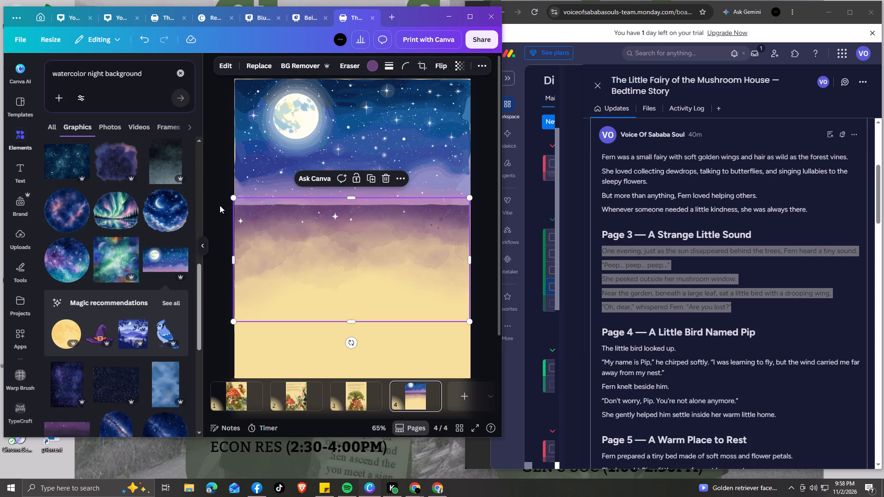
click(220, 200)
drag(331, 249, 332, 212)
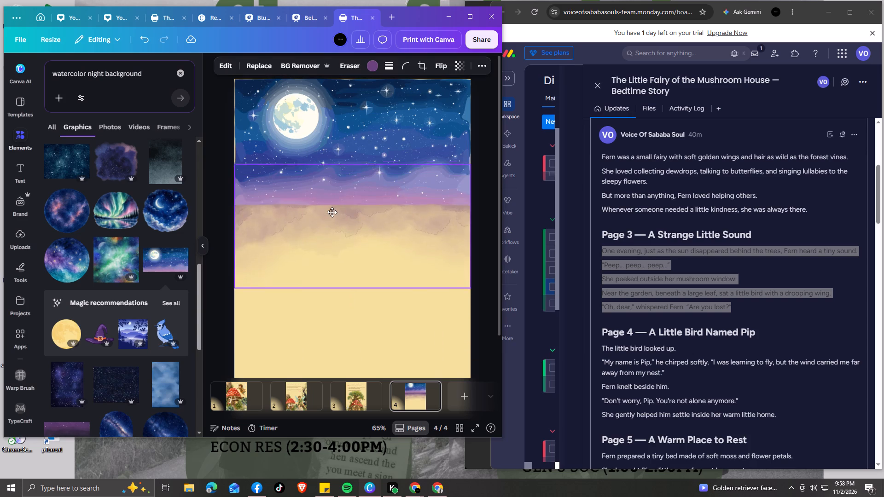
drag(332, 212, 334, 266)
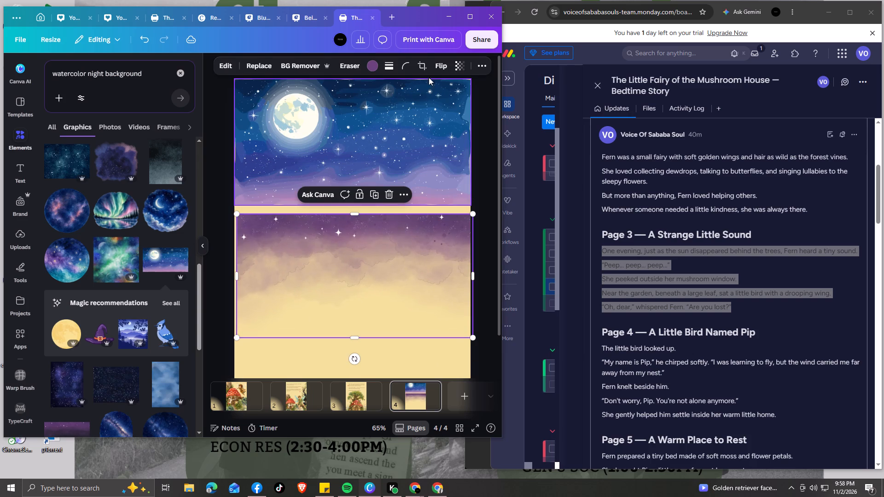
Browse more of the watercolor night background graphics and add a second copy of the fading purple starry sky to page 4.
scroll(143, 315, down, 2)
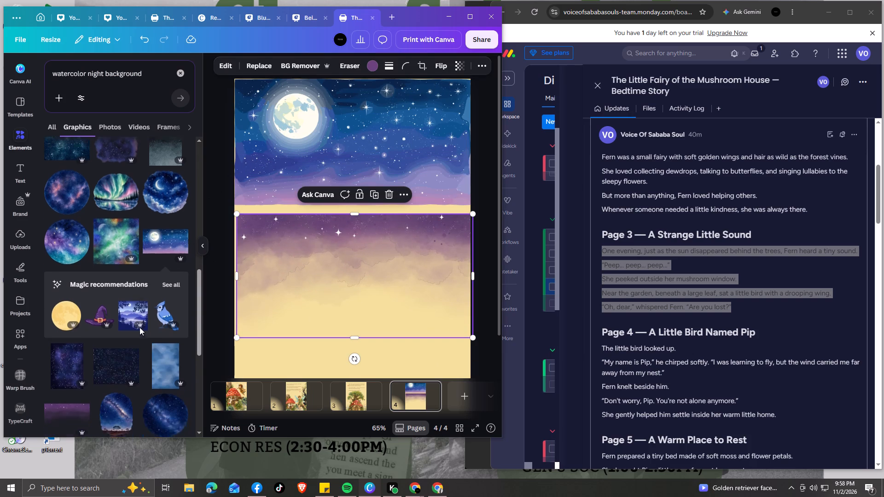
scroll(140, 327, down, 5)
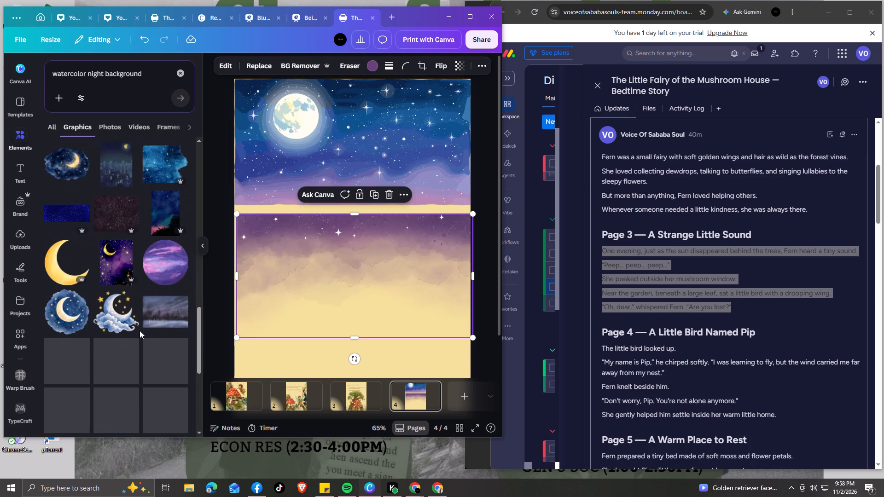
scroll(140, 330, down, 4)
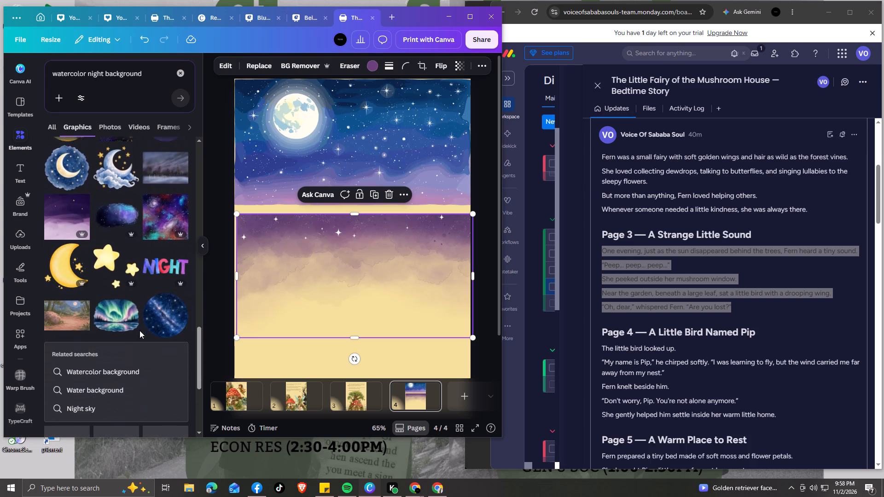
scroll(140, 330, down, 2)
scroll(140, 330, up, 6)
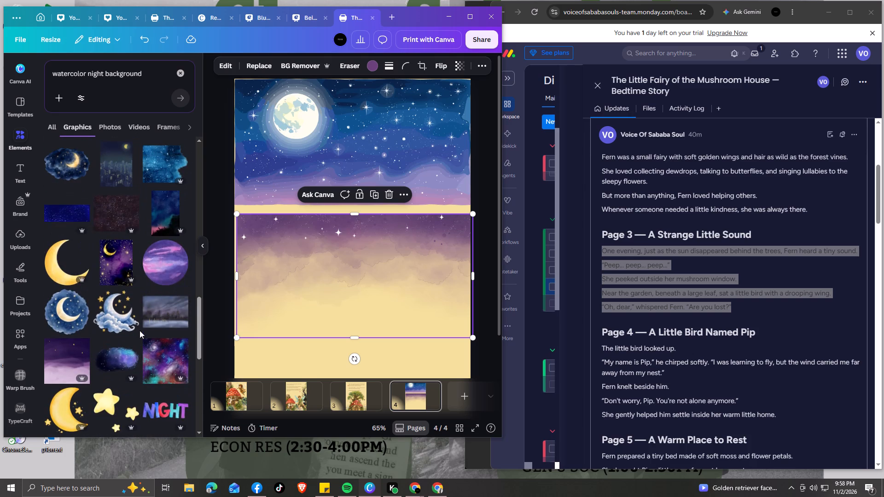
scroll(140, 330, up, 4)
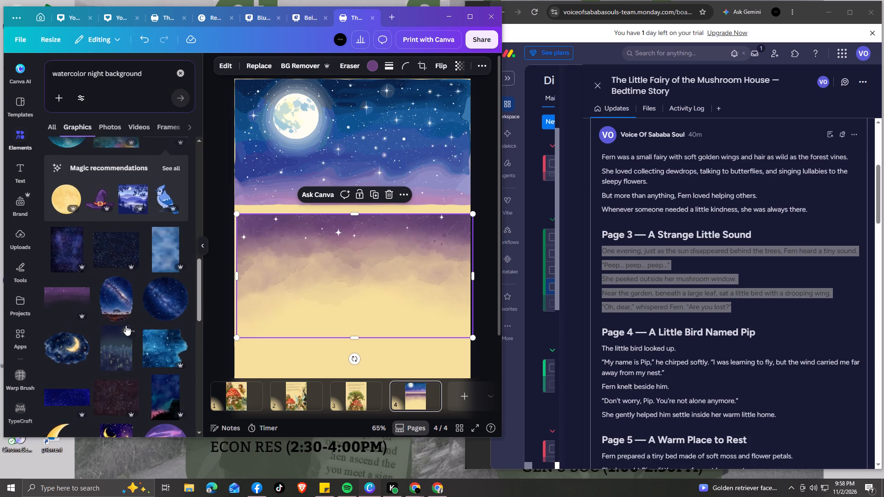
click(77, 302)
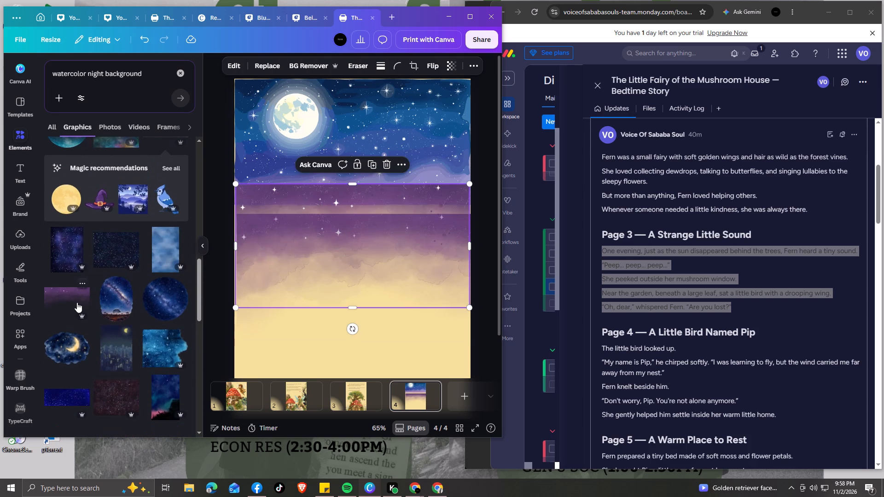
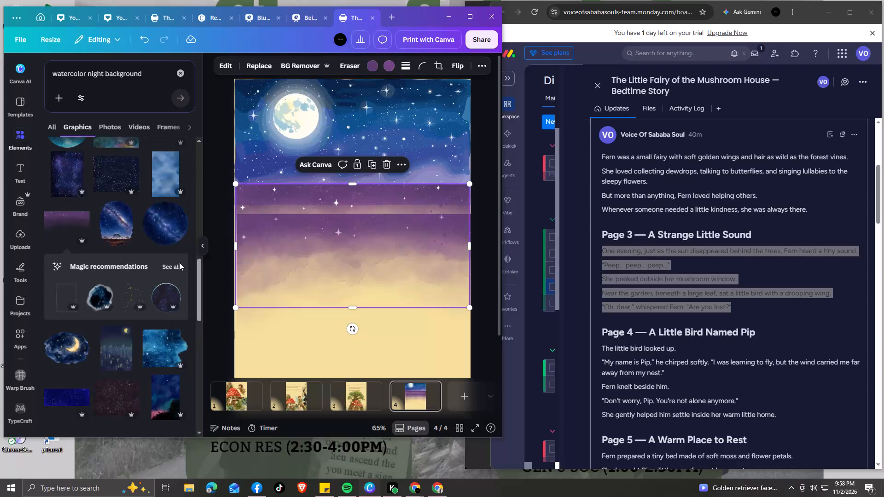
Open the full set of related magic recommendations and delete the second purple starry sky copy from page 4.
click(167, 266)
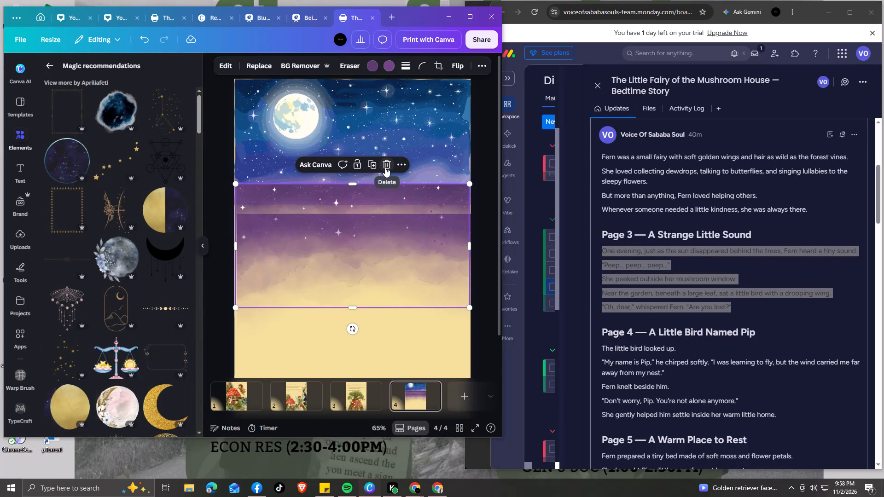
click(385, 167)
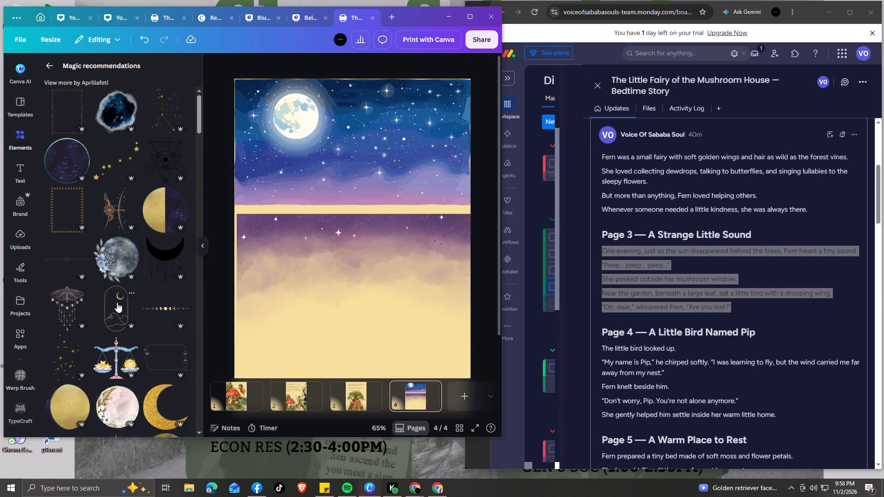
Add the blue starry watercolor sky and two dark purple cloudy starry skies from the magic recommendations to page 4.
scroll(117, 302, down, 5)
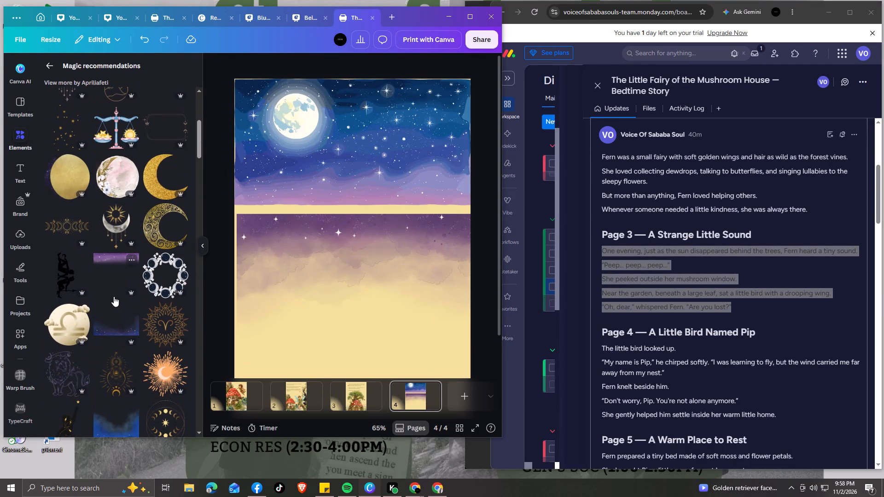
scroll(114, 296, down, 1)
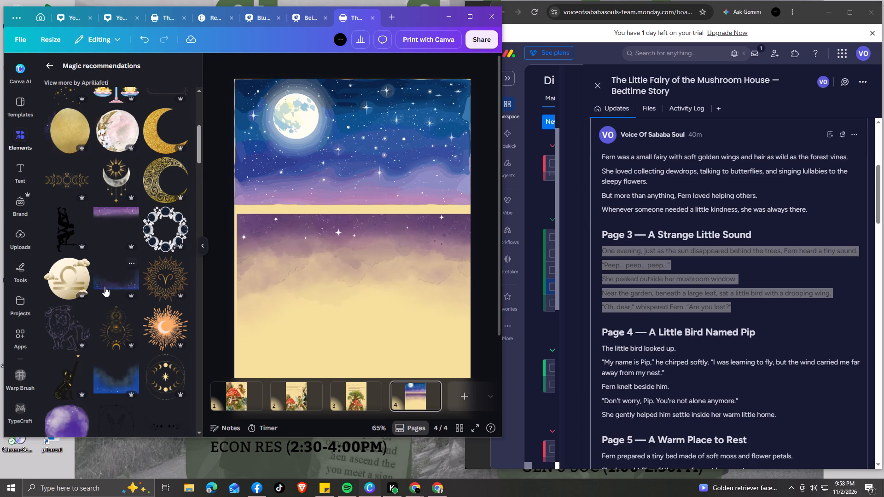
click(105, 287)
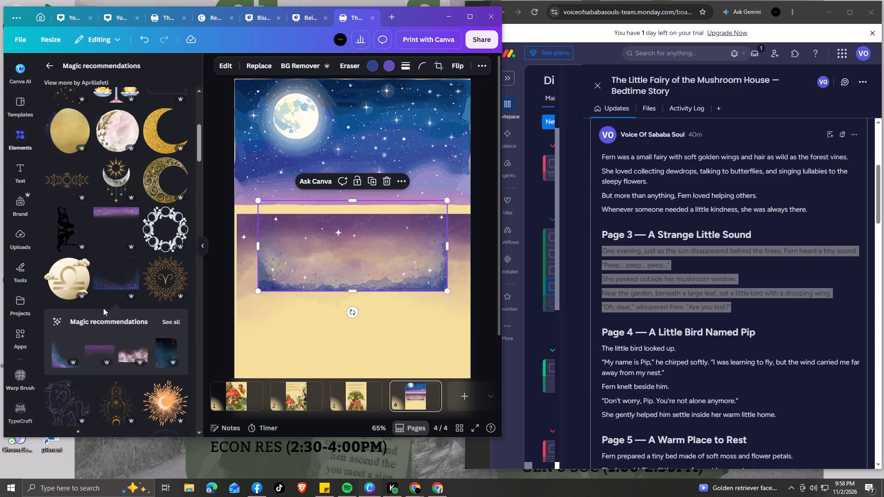
scroll(103, 308, down, 1)
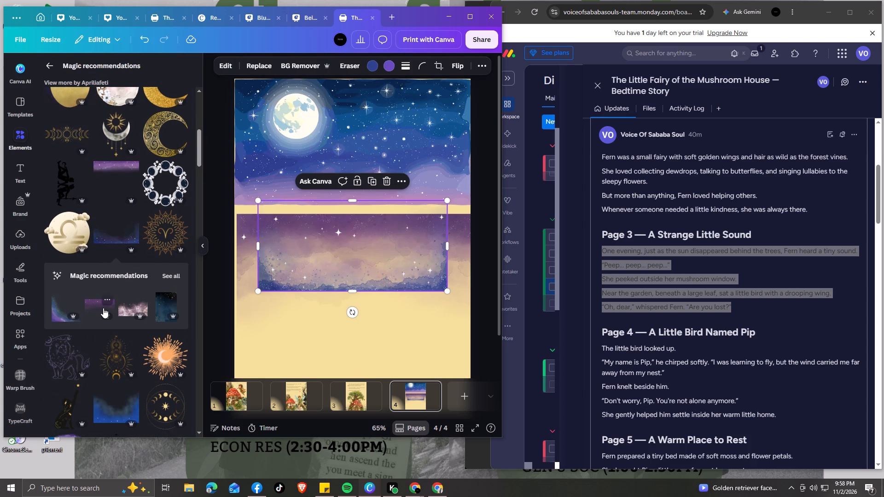
scroll(103, 308, down, 5)
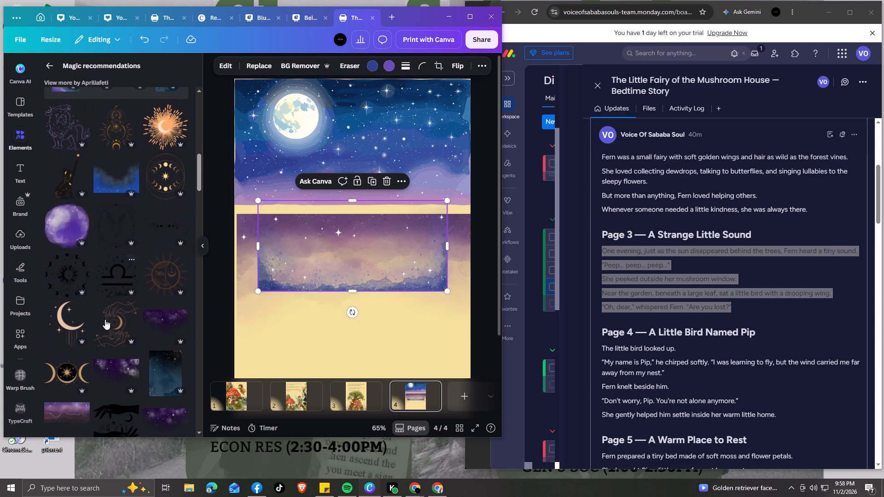
scroll(105, 319, down, 1)
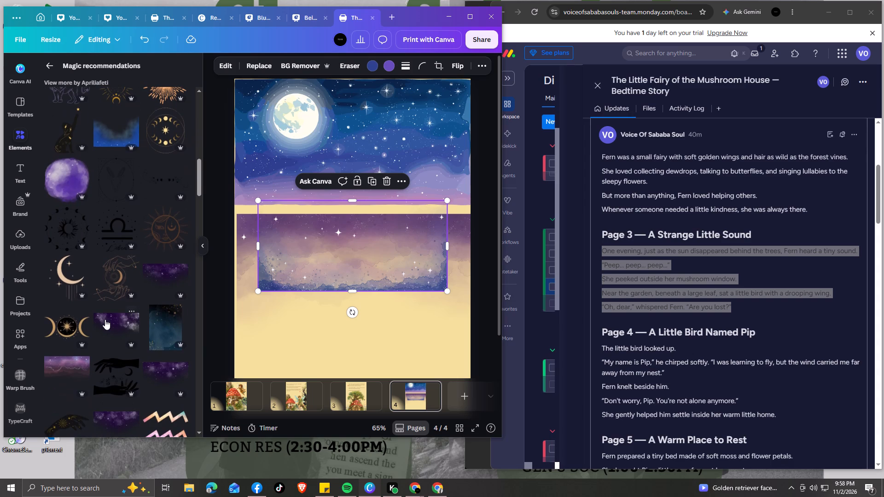
click(105, 319)
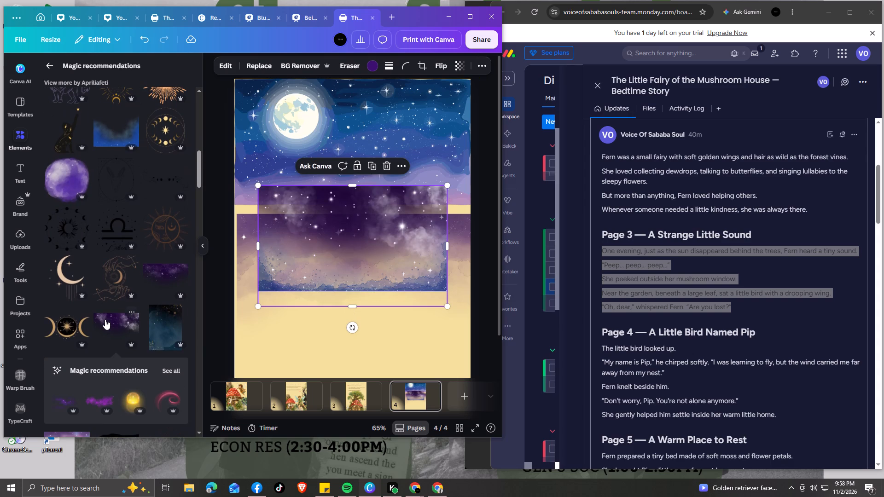
click(152, 269)
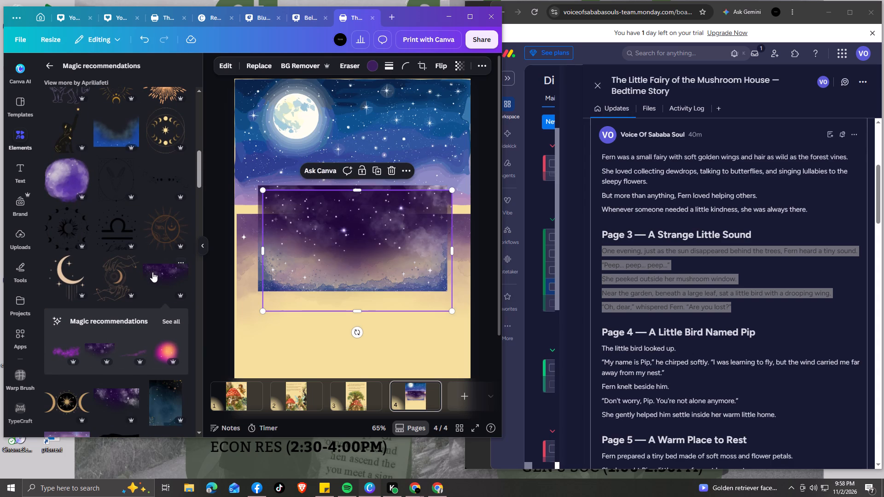
Browse further recommendations and add a dark plum cloudy starry sky and a dark navy cloudy starry sky to page 4.
scroll(142, 311, down, 3)
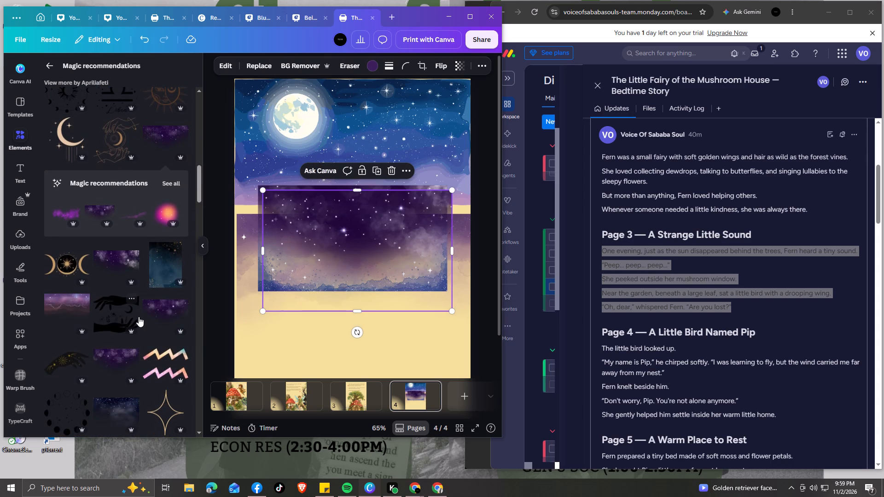
scroll(139, 317, down, 4)
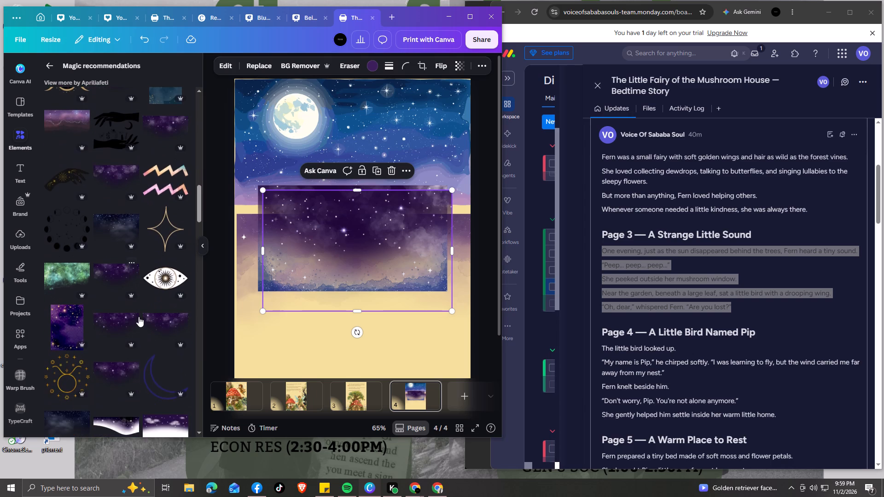
scroll(139, 317, down, 4)
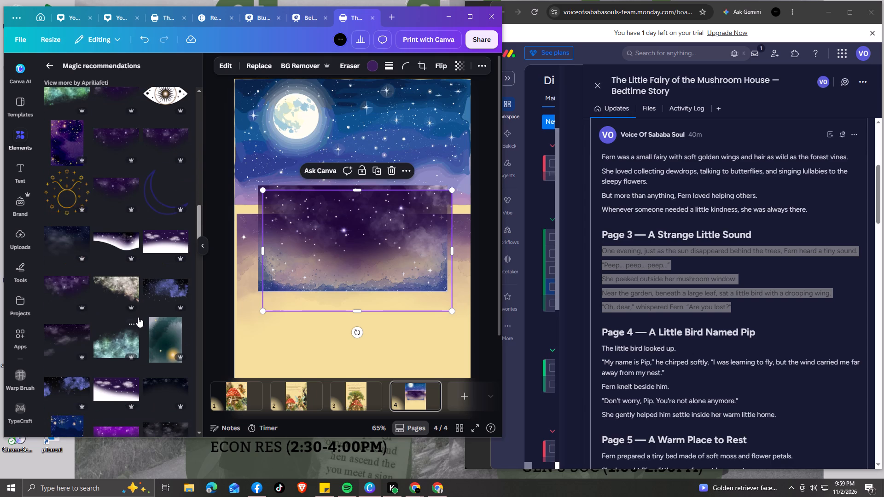
scroll(138, 317, down, 2)
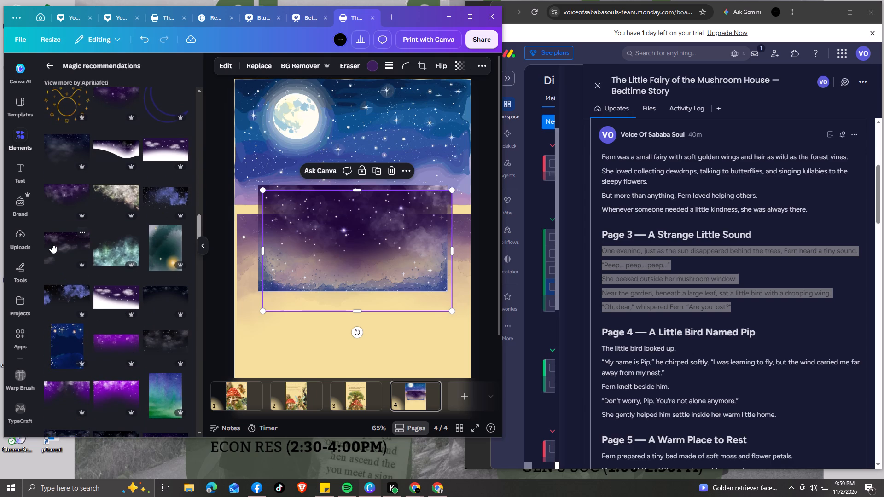
click(52, 243)
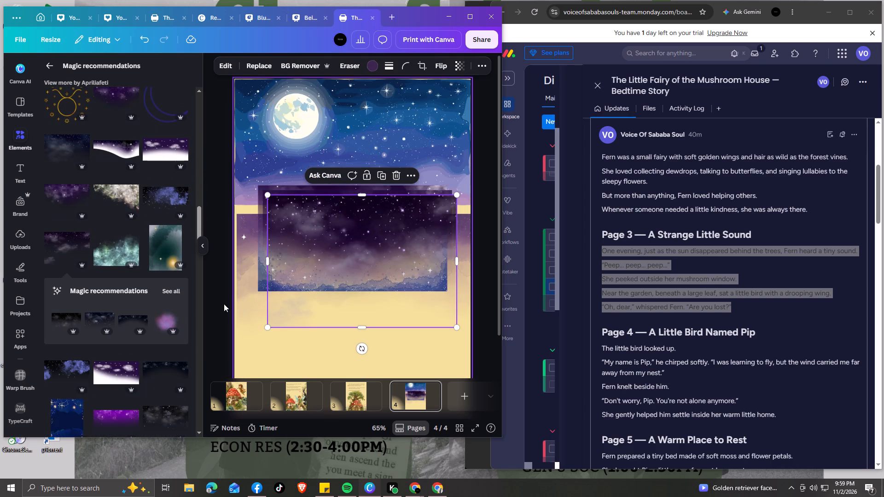
click(98, 321)
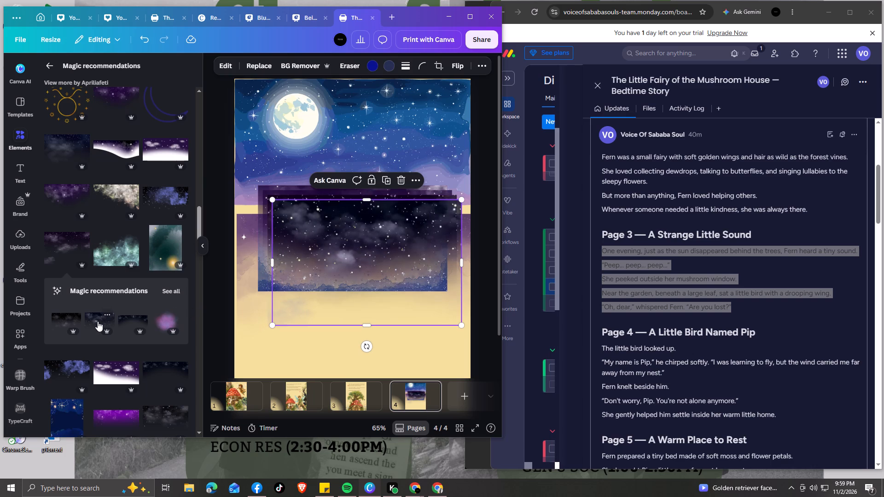
Move the dark navy cloudy sky down to the lower part of page 4 and collapse the elements list.
drag(318, 238, 303, 300)
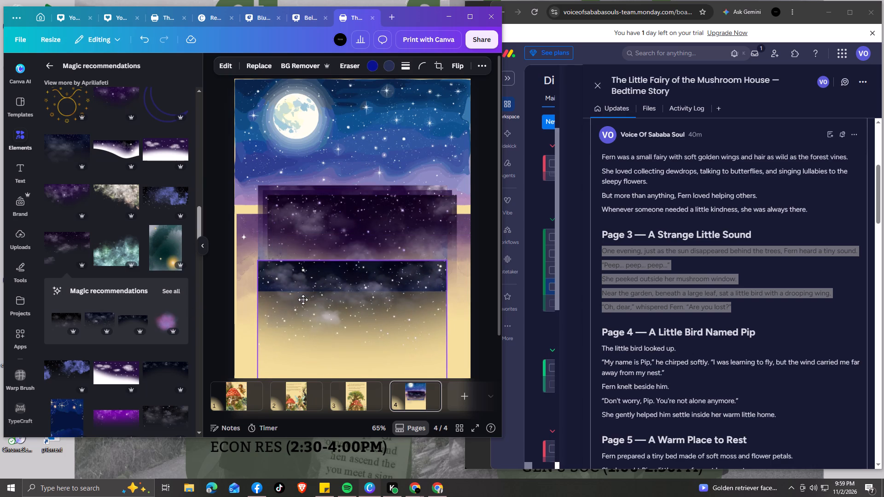
drag(303, 300, 311, 301)
click(204, 245)
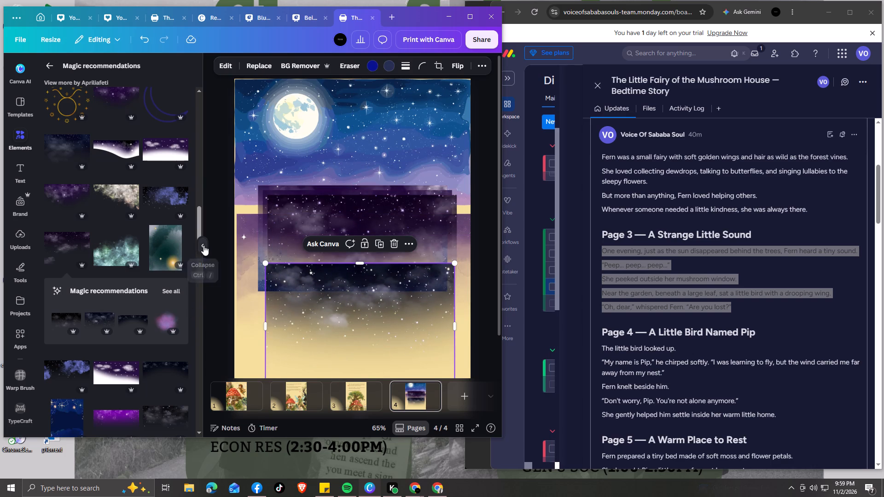
drag(316, 292, 324, 307)
Delete the full-moon sky graphic from page 4 and move the dark navy cloudy sky to the page's lower-right corner.
click(313, 135)
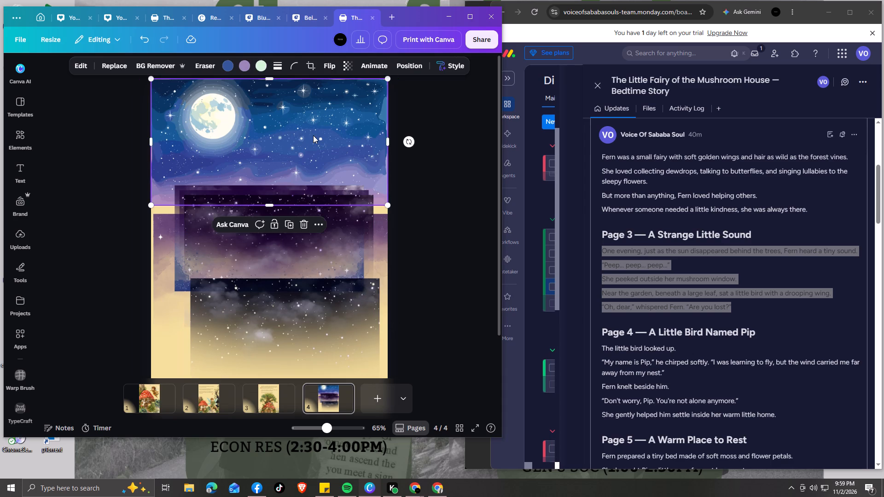
key(BackSpace)
drag(289, 310, 298, 322)
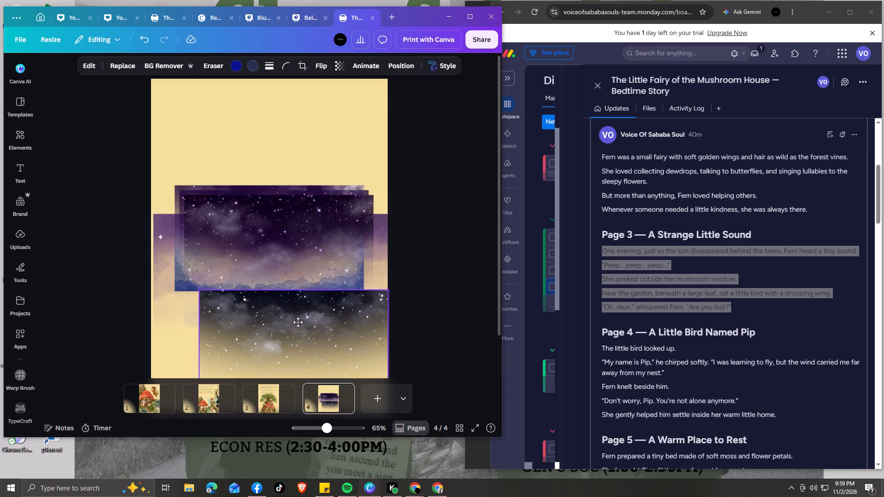
drag(298, 322, 298, 322)
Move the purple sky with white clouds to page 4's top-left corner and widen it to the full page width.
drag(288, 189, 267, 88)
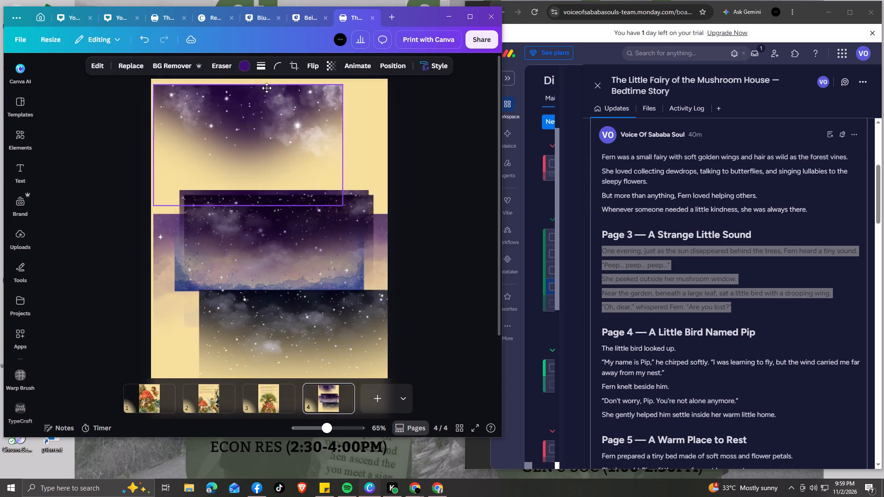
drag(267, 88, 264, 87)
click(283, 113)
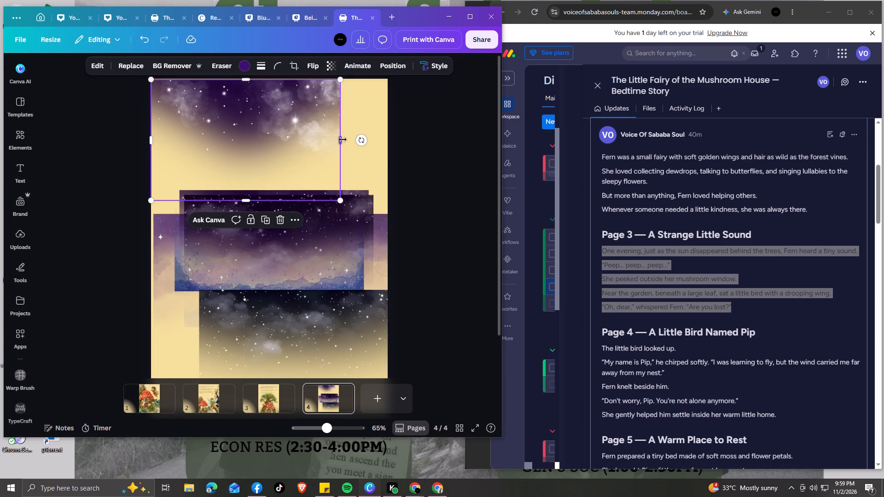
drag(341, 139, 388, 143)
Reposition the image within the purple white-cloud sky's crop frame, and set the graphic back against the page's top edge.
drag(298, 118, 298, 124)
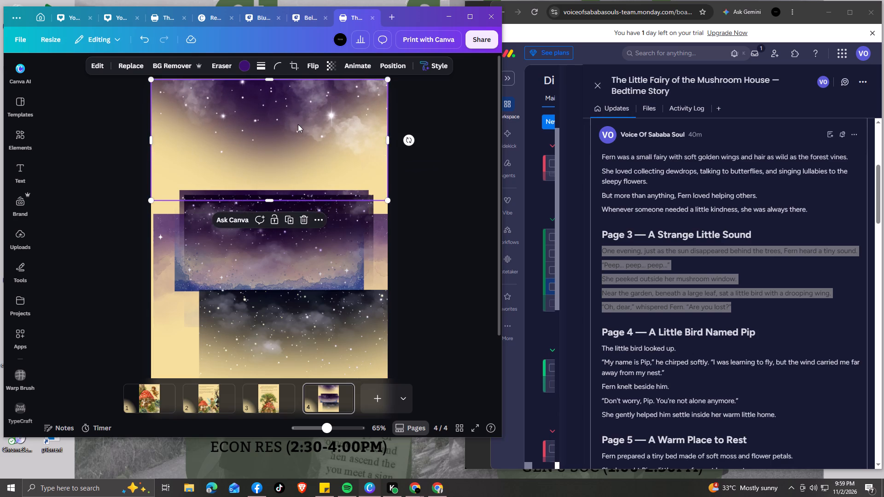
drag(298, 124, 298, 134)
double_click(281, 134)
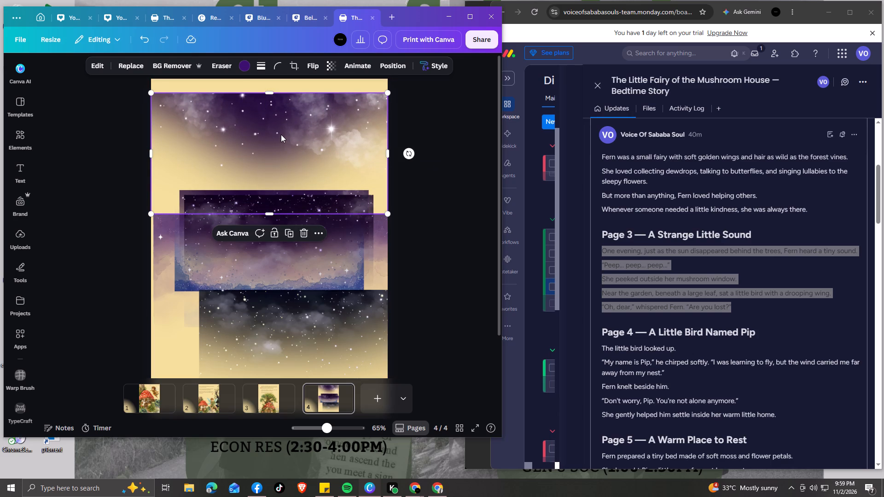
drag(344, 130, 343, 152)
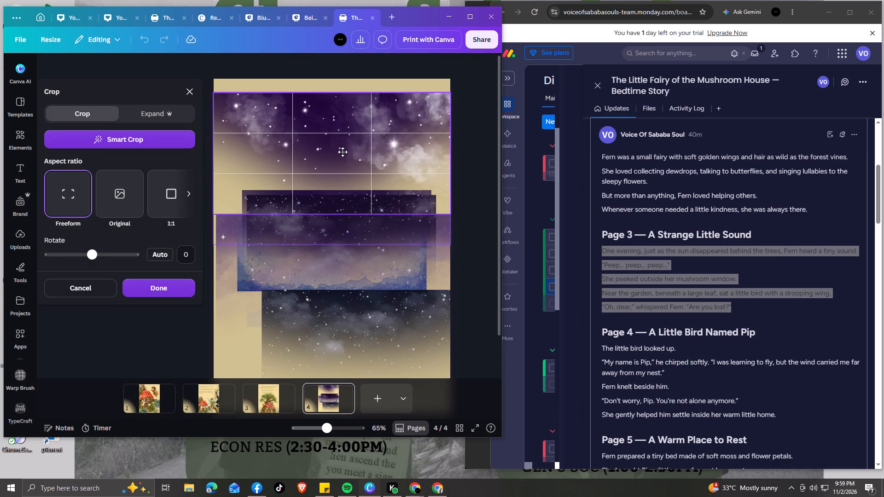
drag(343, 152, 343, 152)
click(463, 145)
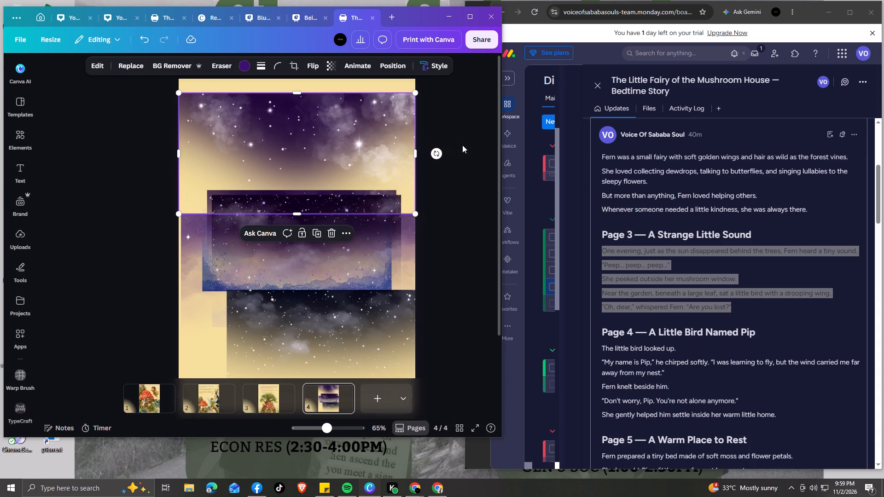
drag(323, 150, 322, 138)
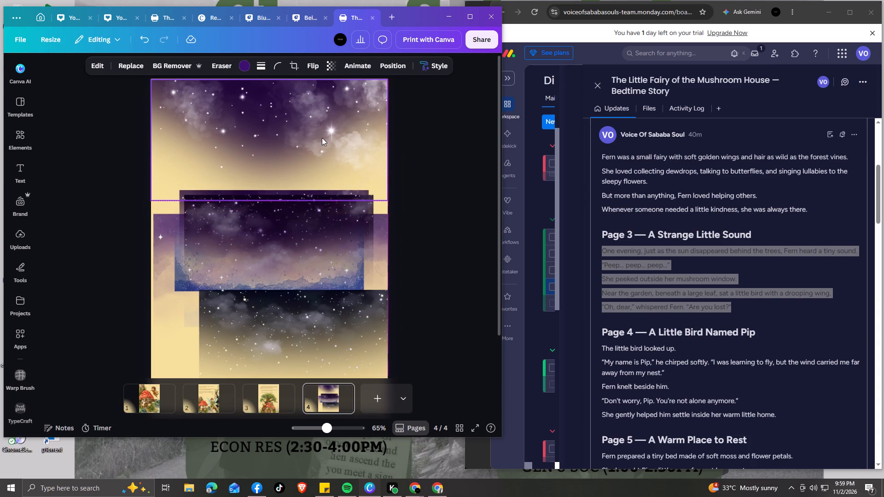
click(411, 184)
Shift the dark plum cloudy sky slightly left and delete the purple white-cloud sky from the top of page 4.
drag(281, 256, 239, 240)
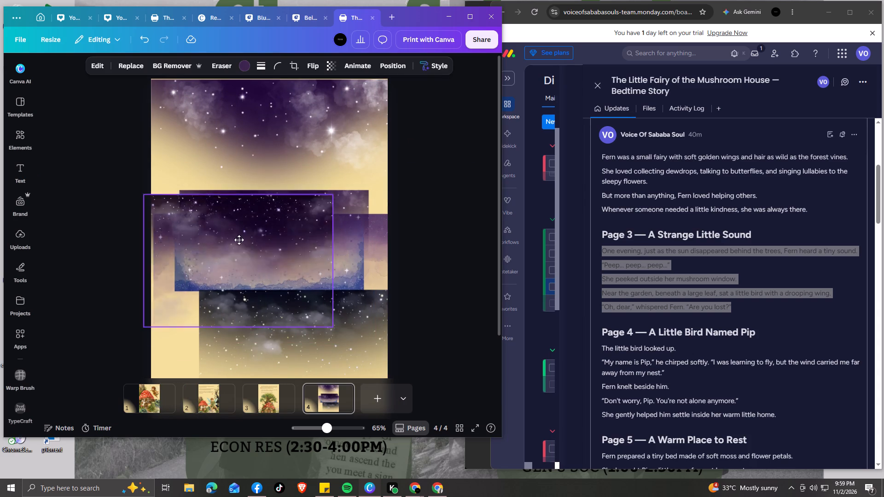
drag(239, 240, 264, 257)
click(272, 117)
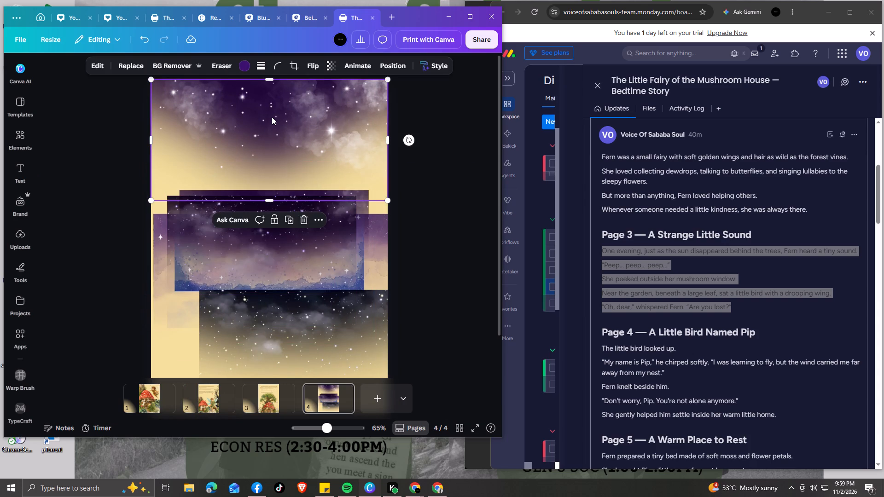
key(BackSpace)
Spread out the stacked skies on page 4, moving the plum and navy cloudy skies to the upper part and the purple one lower.
drag(267, 241, 292, 137)
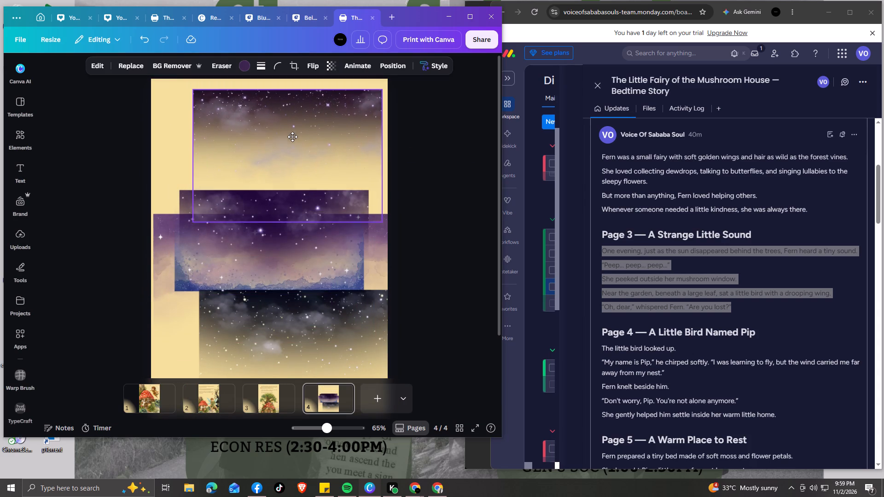
drag(292, 137, 258, 173)
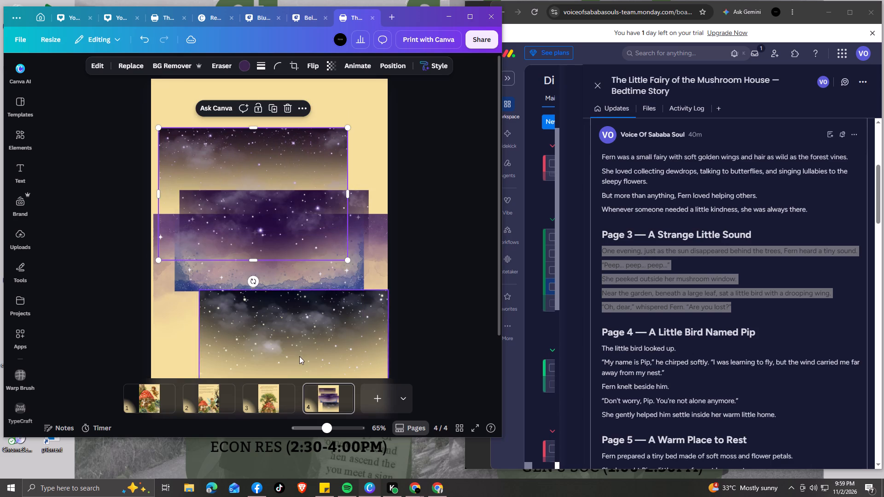
drag(297, 341, 275, 173)
drag(260, 288, 267, 331)
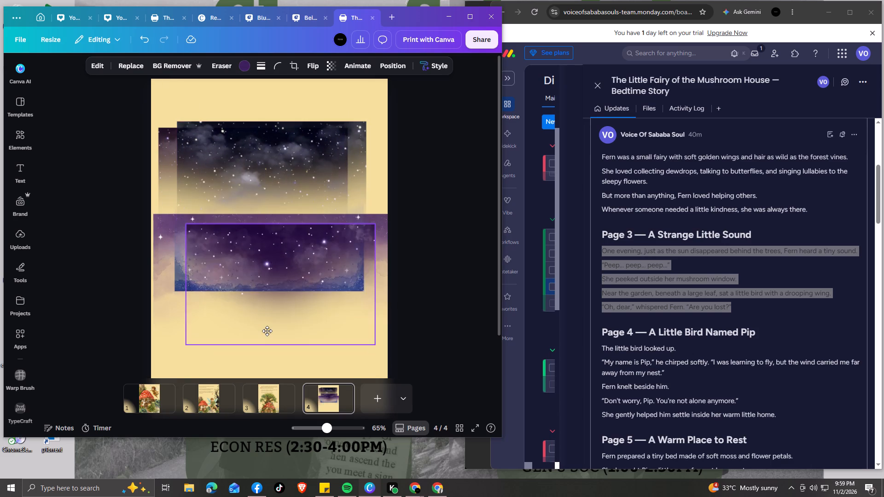
drag(267, 331, 278, 334)
drag(279, 145, 280, 110)
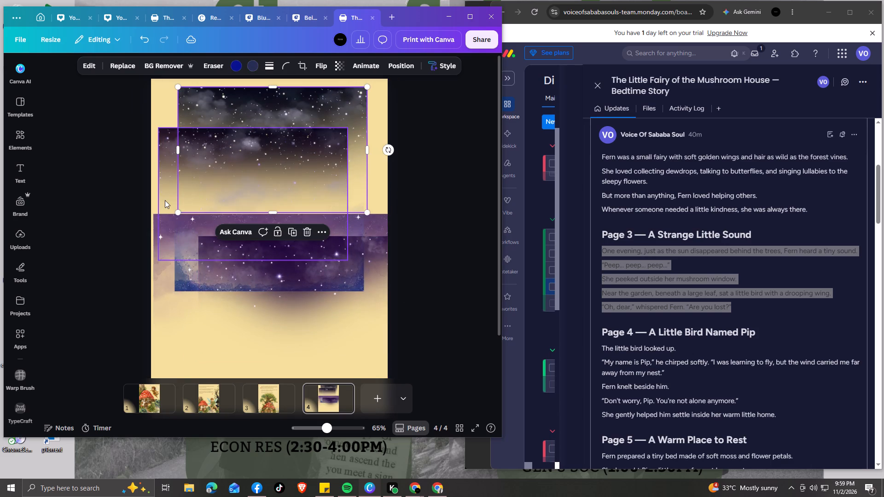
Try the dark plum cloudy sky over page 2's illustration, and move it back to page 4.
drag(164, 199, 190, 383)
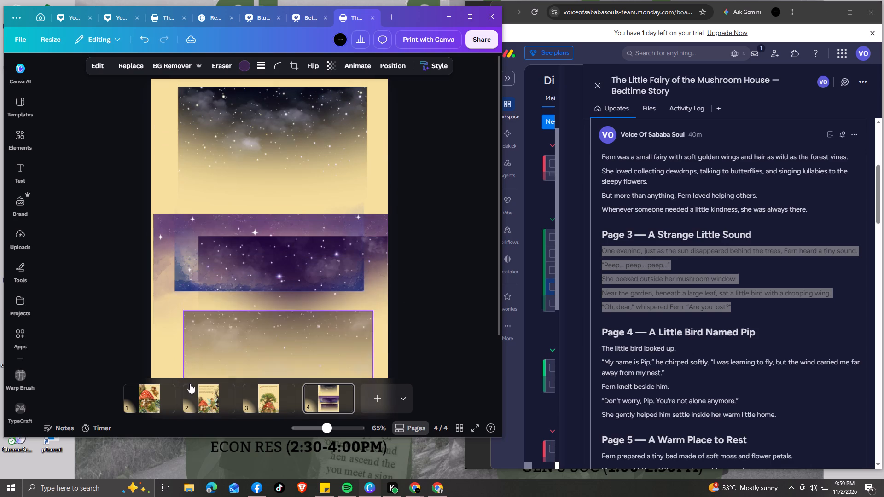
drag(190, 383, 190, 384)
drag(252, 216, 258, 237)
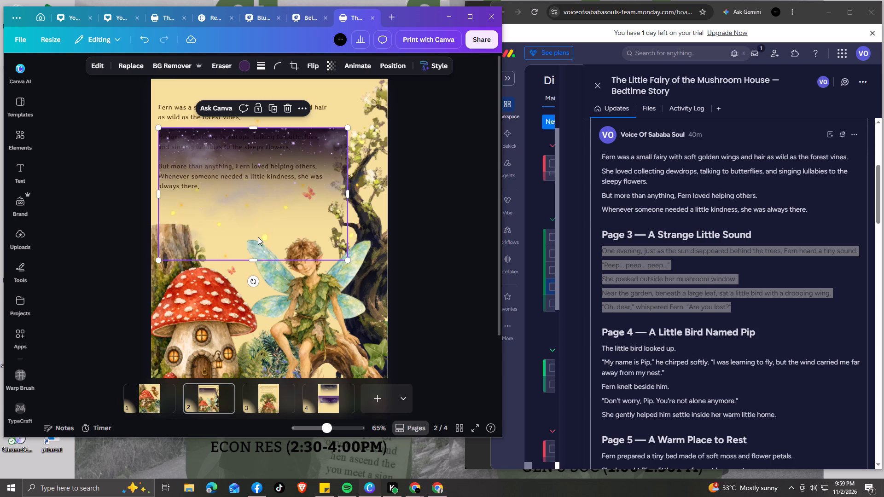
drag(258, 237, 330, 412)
Shift the deep purple starry sky on page 4 slightly down and to the right, past the page's right edge.
drag(273, 295, 292, 316)
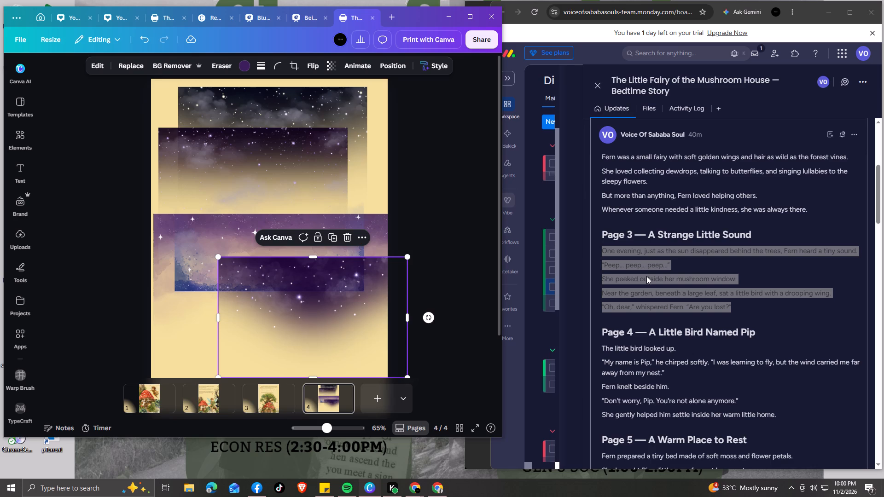
View page 3 of the storybook and look through the bedtime story's page texts in the monday.com update, returning to its beginning.
click(266, 403)
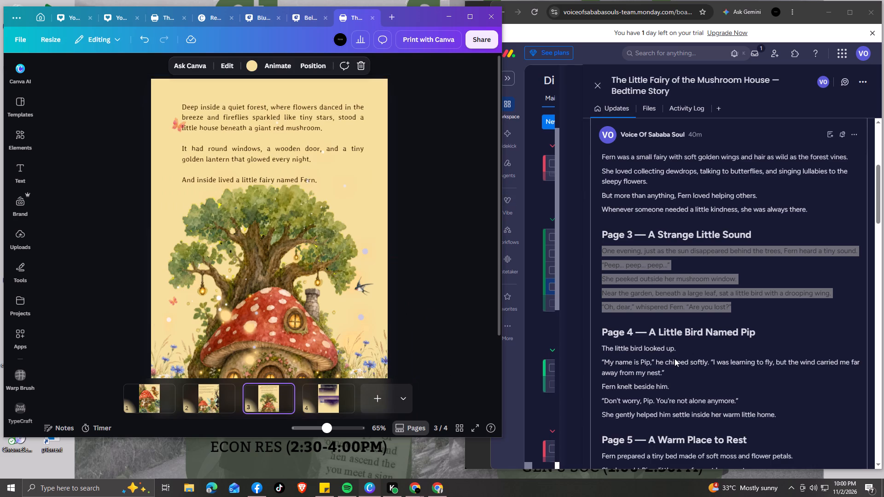
scroll(675, 358, down, 3)
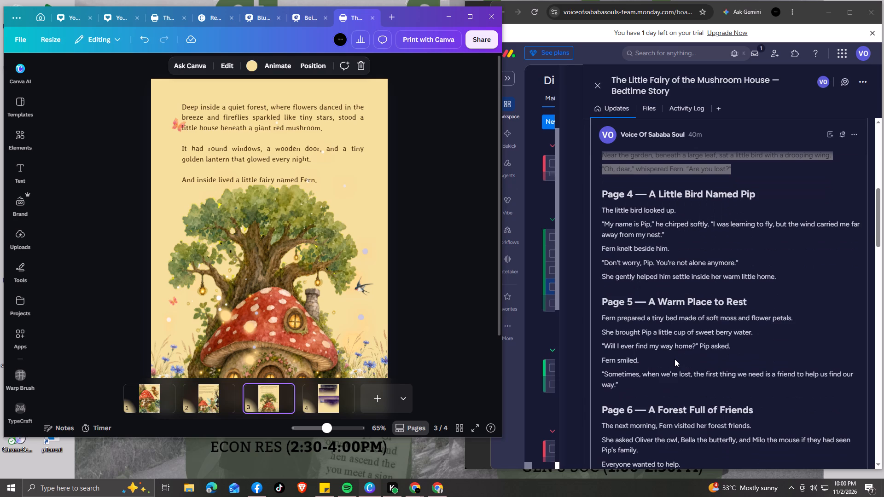
scroll(674, 359, down, 3)
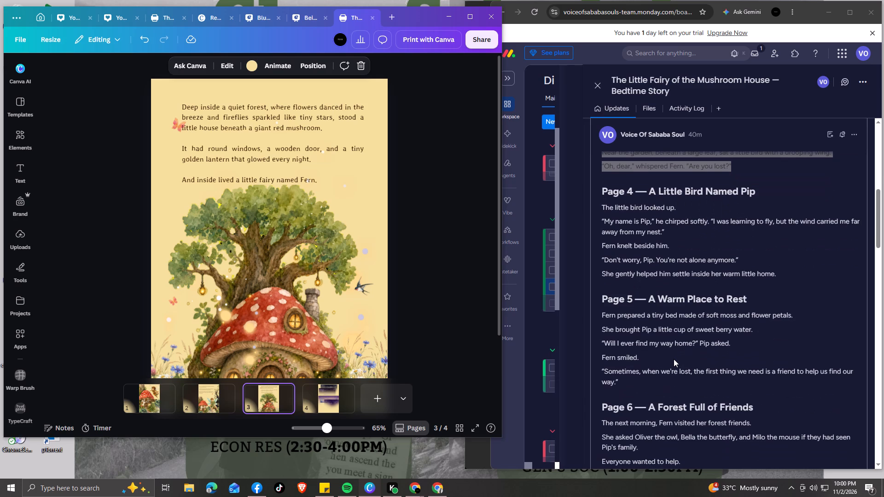
scroll(674, 359, down, 16)
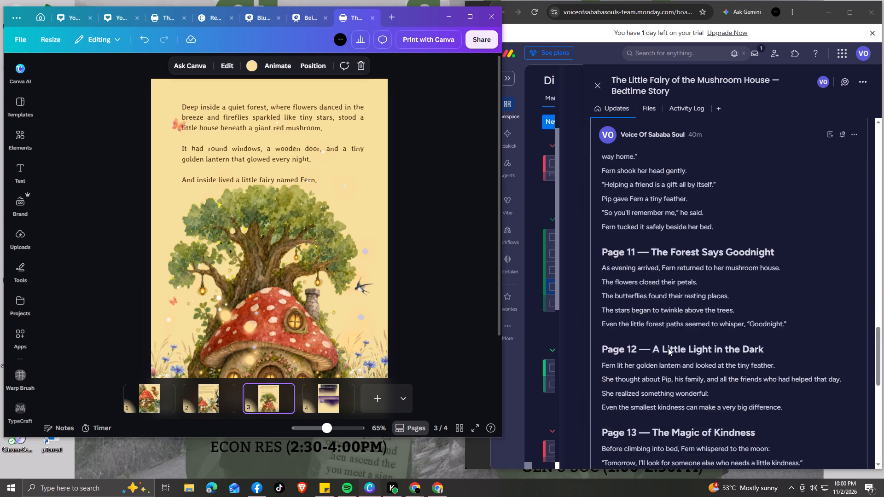
scroll(666, 346, down, 2)
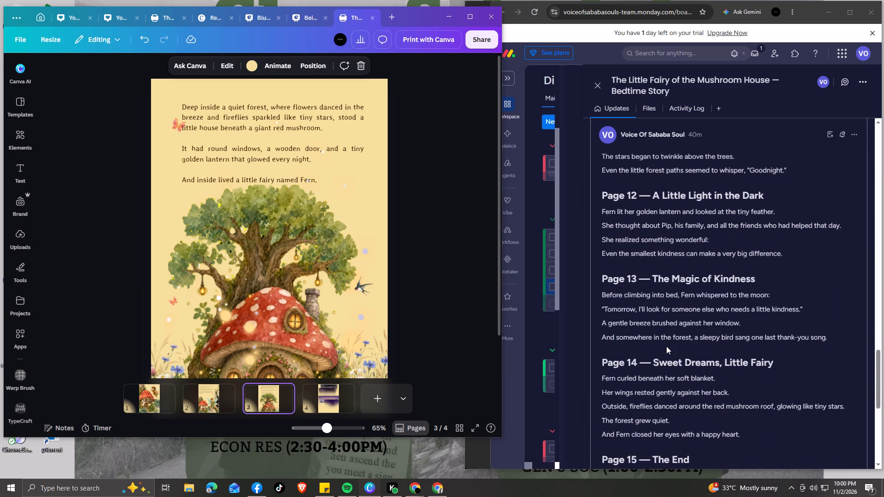
scroll(666, 344, up, 3)
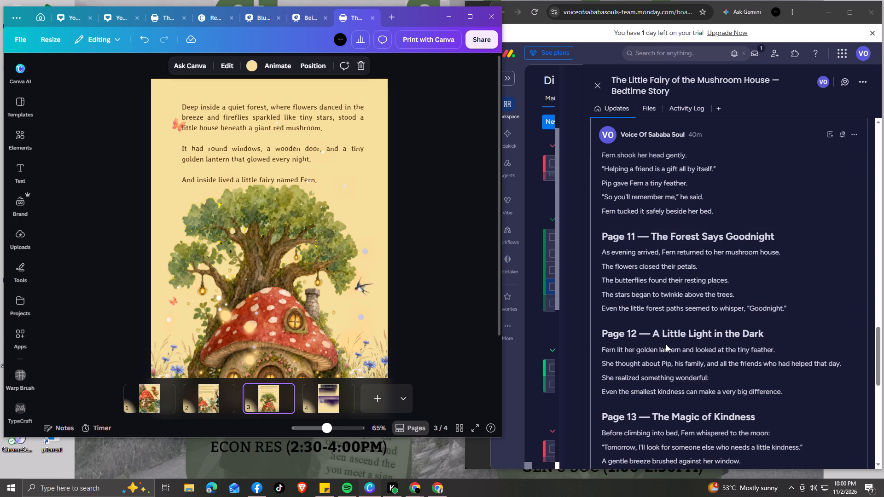
scroll(666, 344, up, 15)
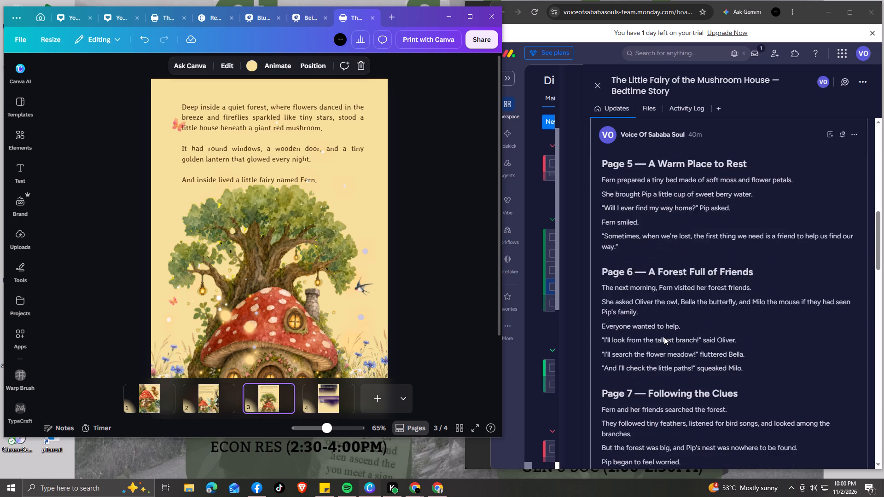
scroll(664, 337, up, 19)
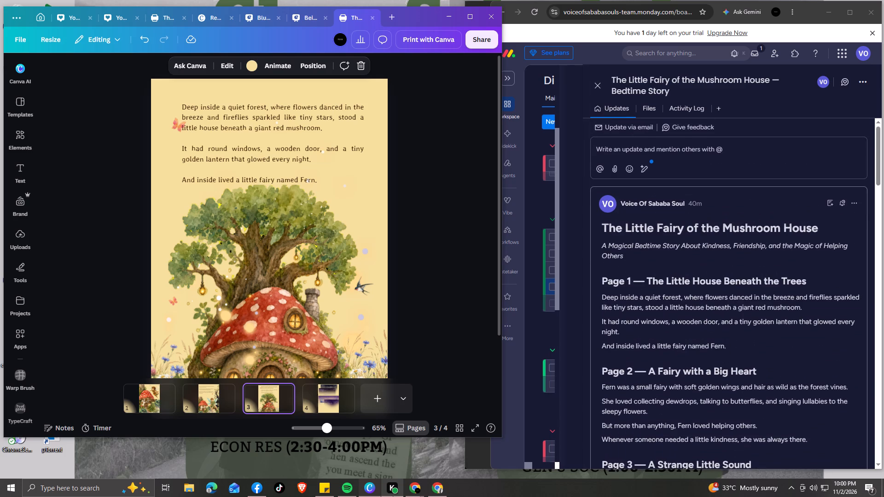